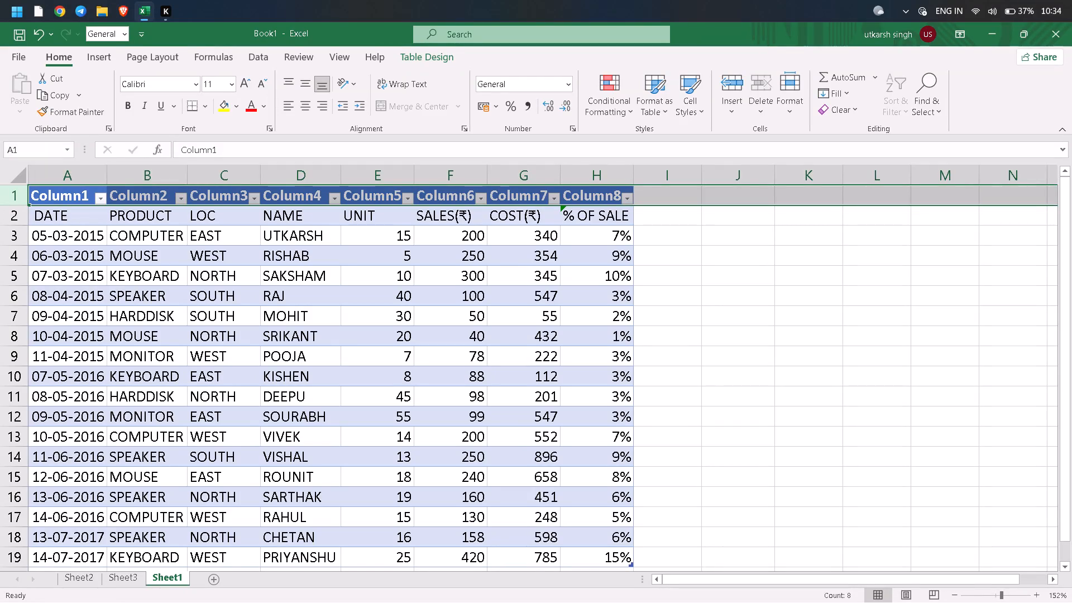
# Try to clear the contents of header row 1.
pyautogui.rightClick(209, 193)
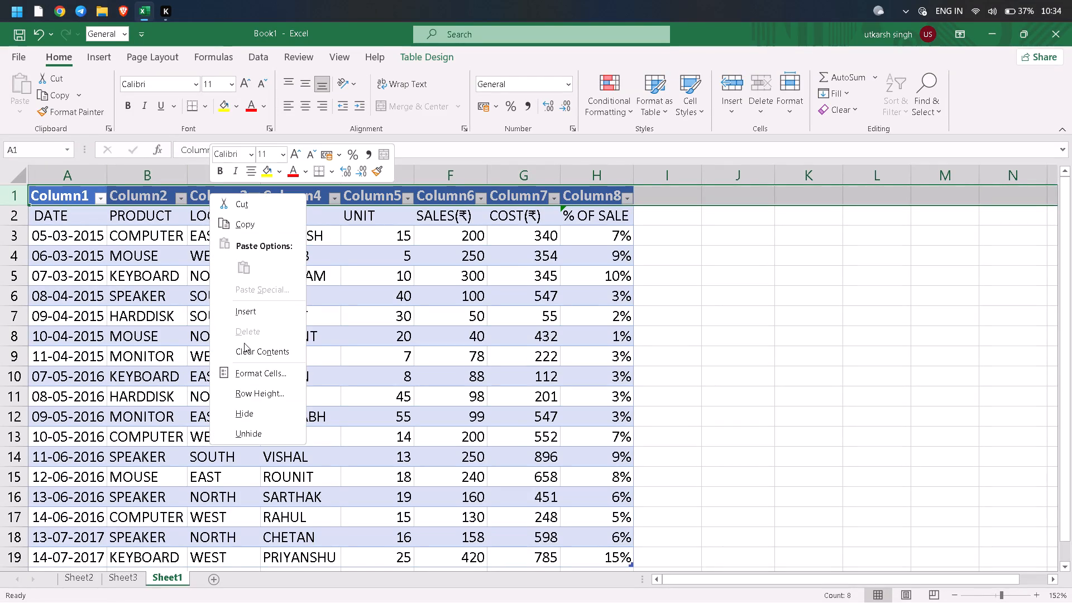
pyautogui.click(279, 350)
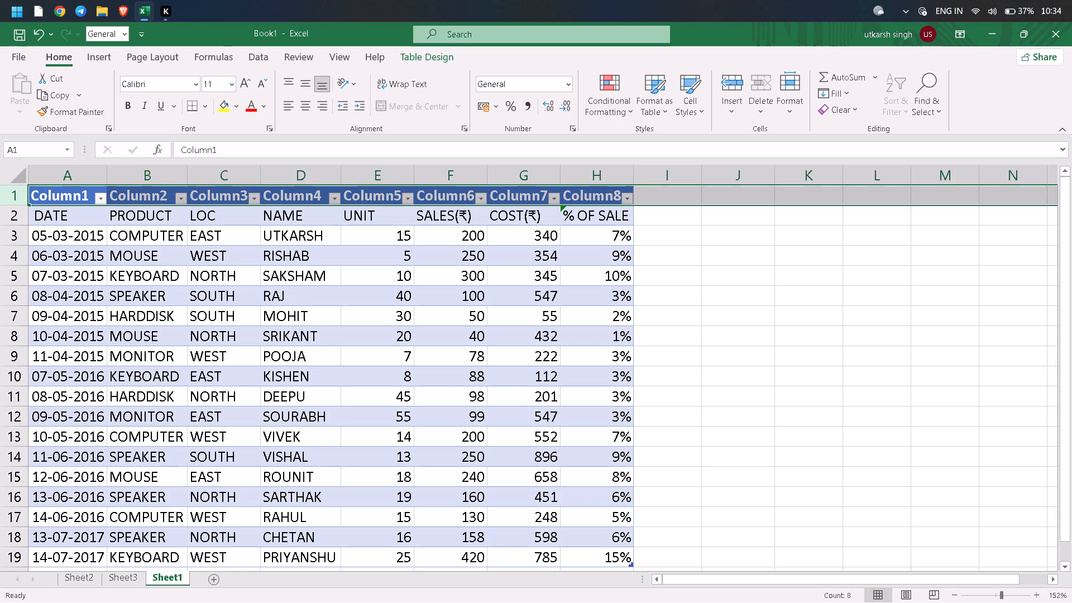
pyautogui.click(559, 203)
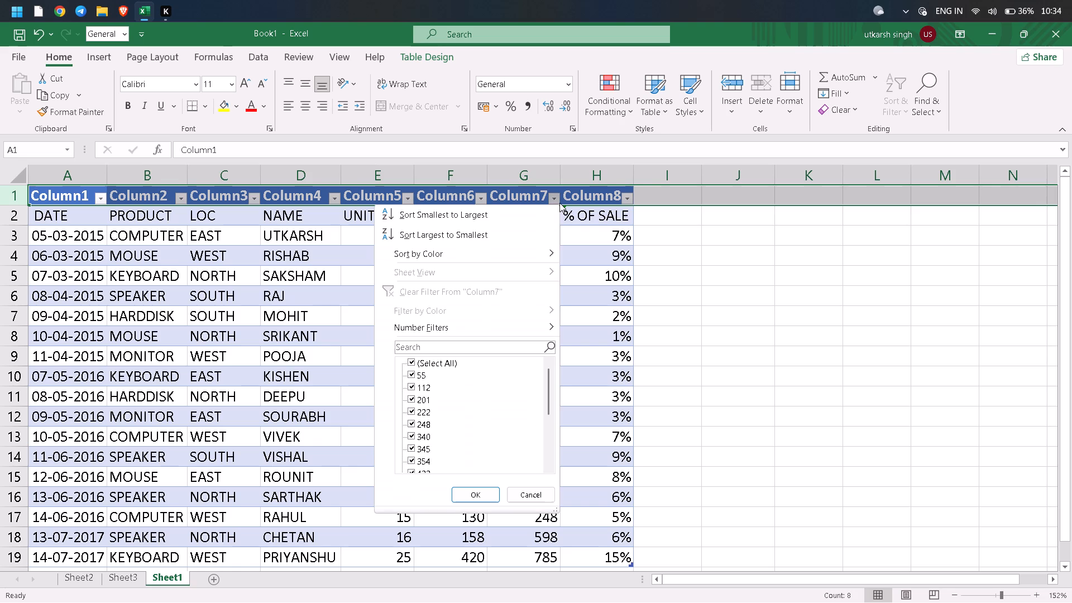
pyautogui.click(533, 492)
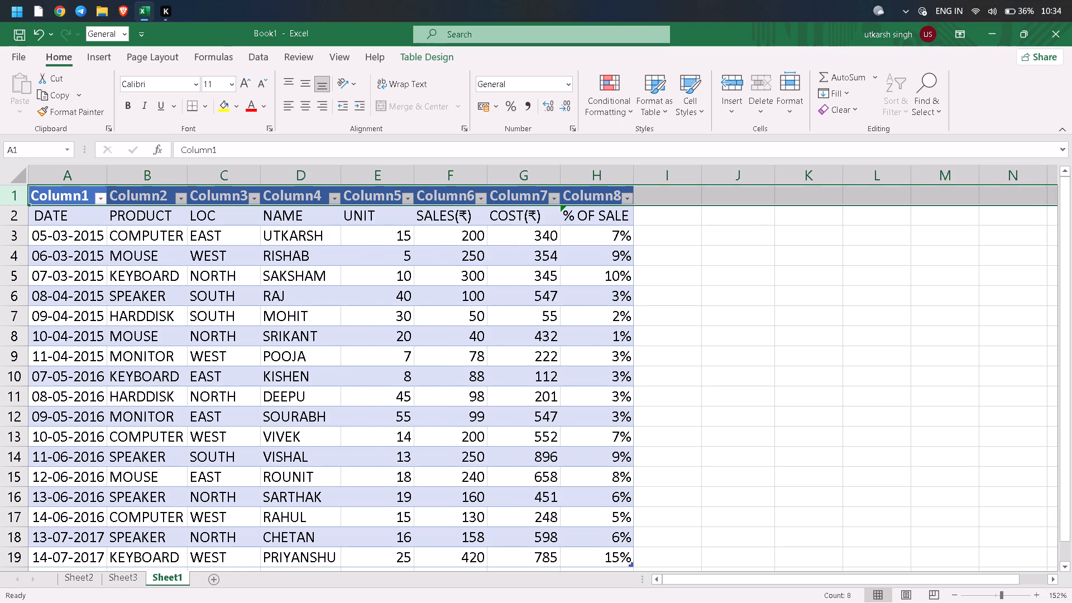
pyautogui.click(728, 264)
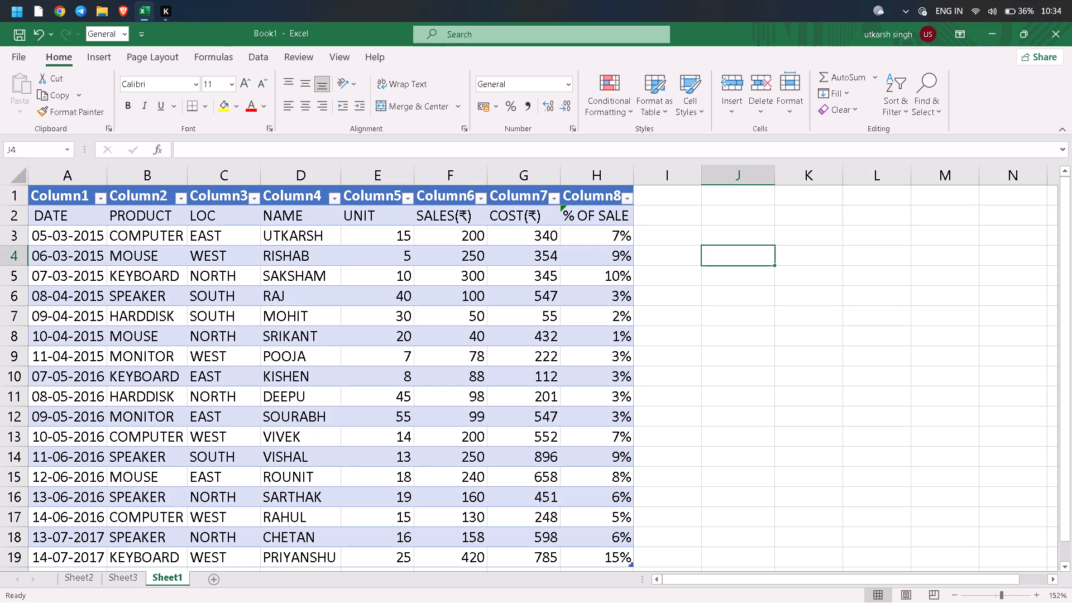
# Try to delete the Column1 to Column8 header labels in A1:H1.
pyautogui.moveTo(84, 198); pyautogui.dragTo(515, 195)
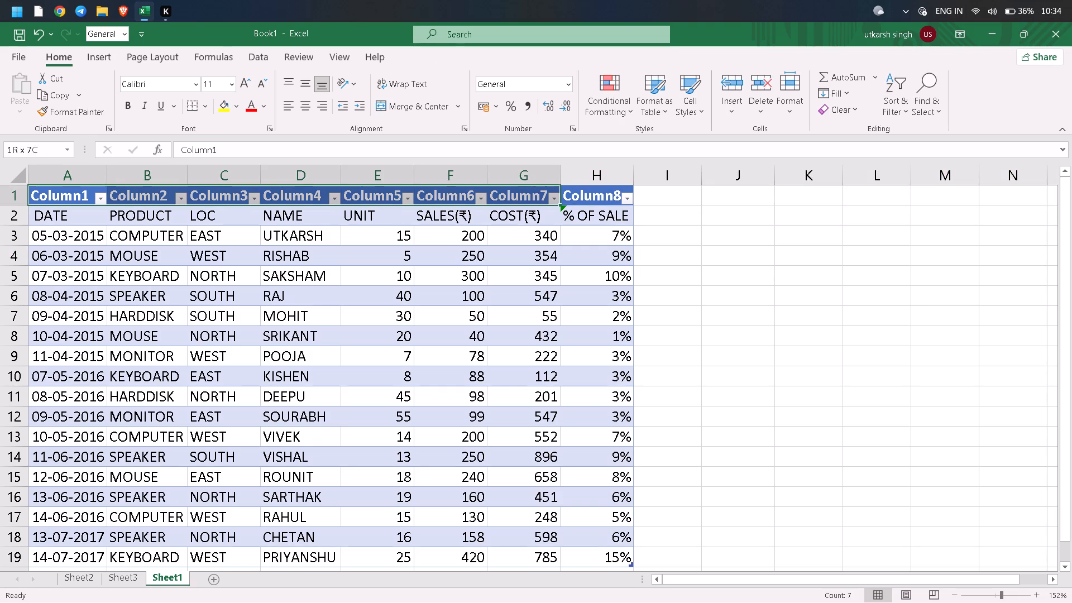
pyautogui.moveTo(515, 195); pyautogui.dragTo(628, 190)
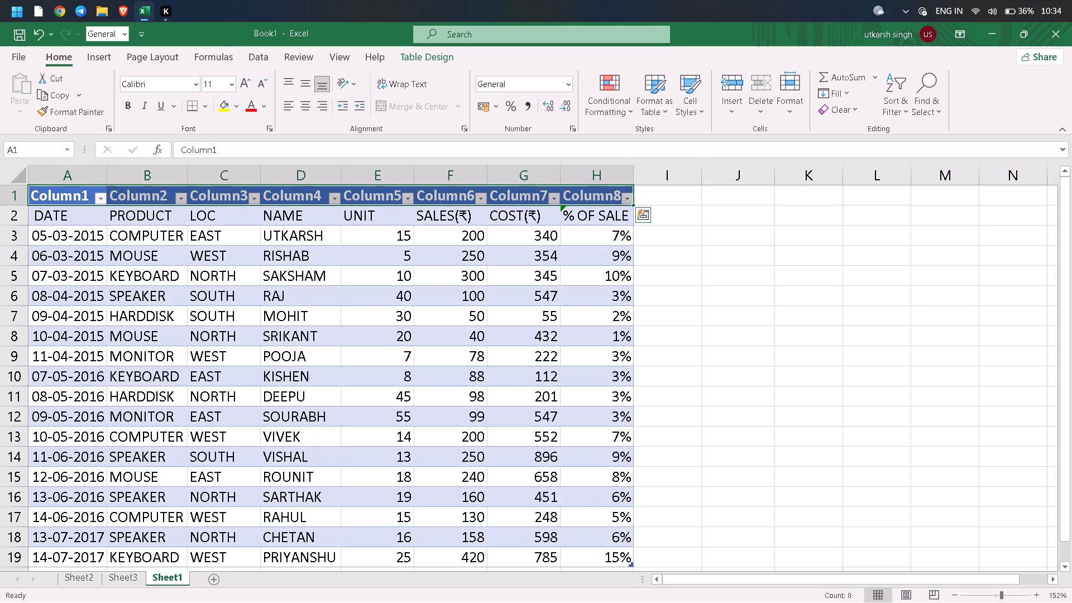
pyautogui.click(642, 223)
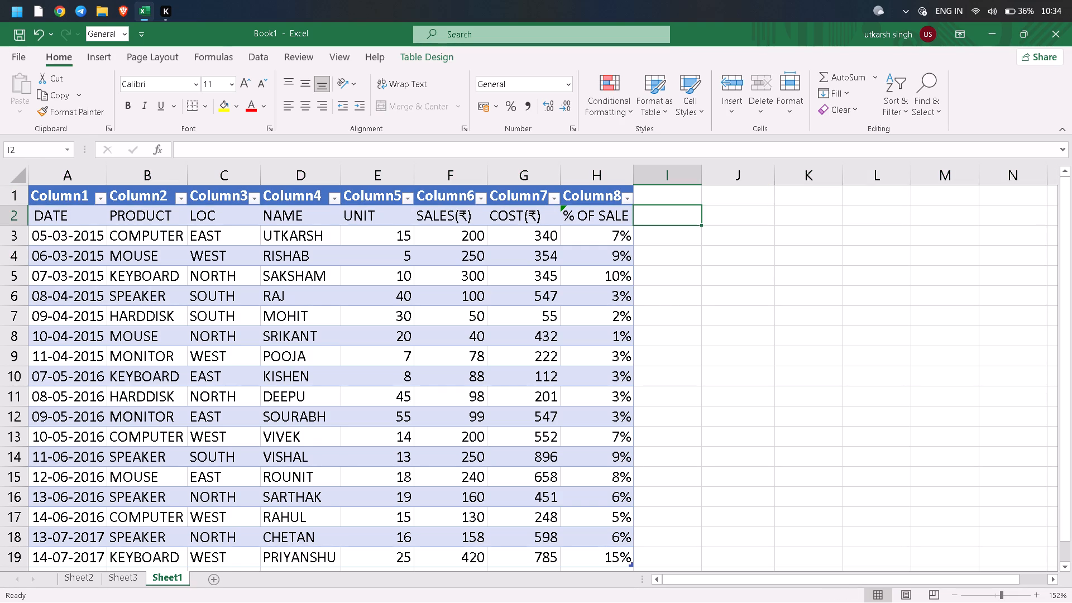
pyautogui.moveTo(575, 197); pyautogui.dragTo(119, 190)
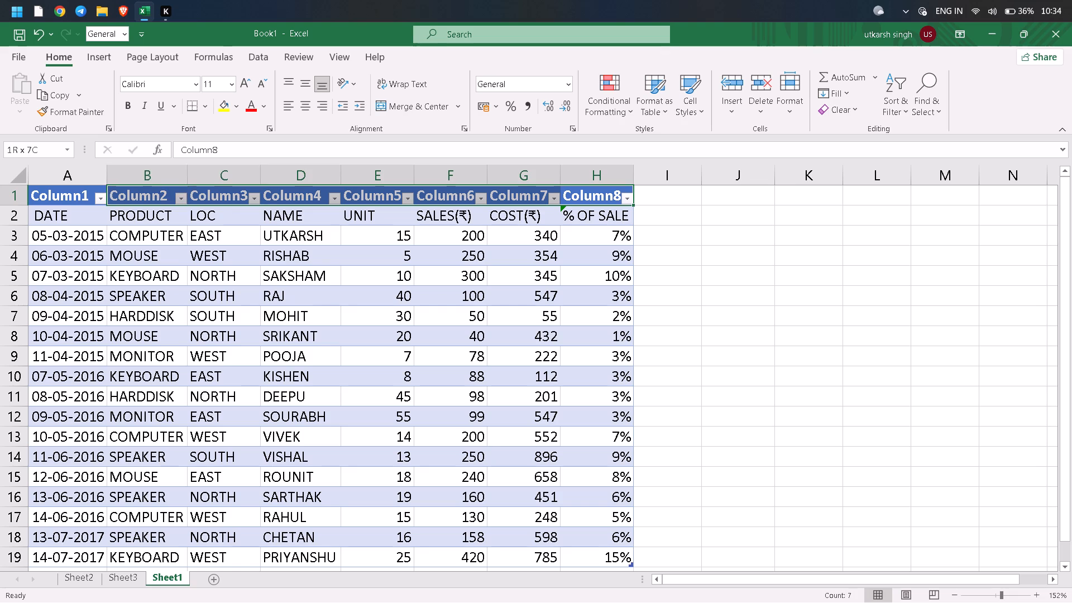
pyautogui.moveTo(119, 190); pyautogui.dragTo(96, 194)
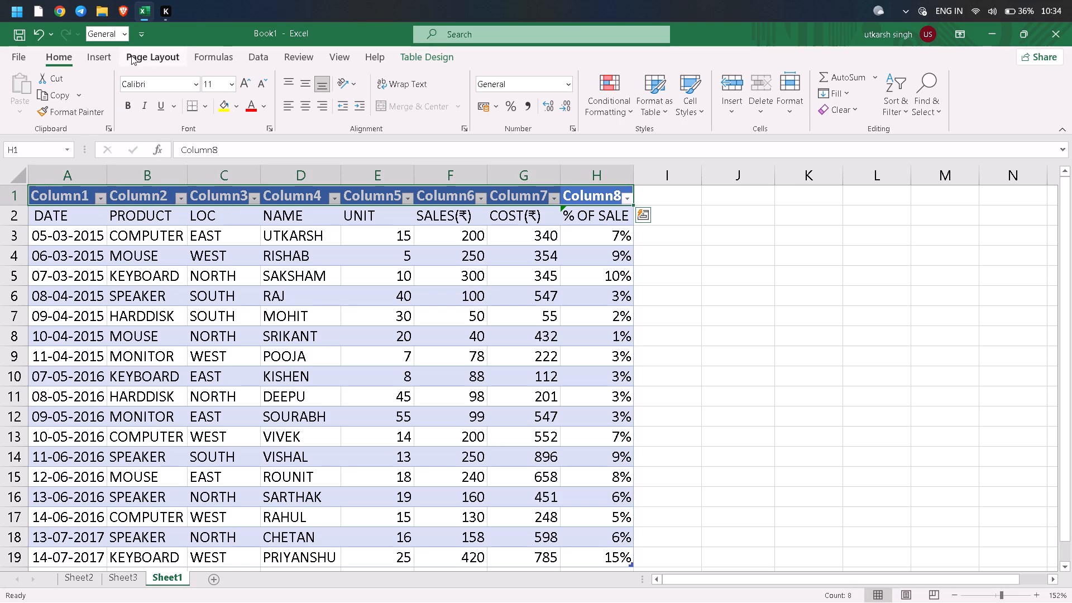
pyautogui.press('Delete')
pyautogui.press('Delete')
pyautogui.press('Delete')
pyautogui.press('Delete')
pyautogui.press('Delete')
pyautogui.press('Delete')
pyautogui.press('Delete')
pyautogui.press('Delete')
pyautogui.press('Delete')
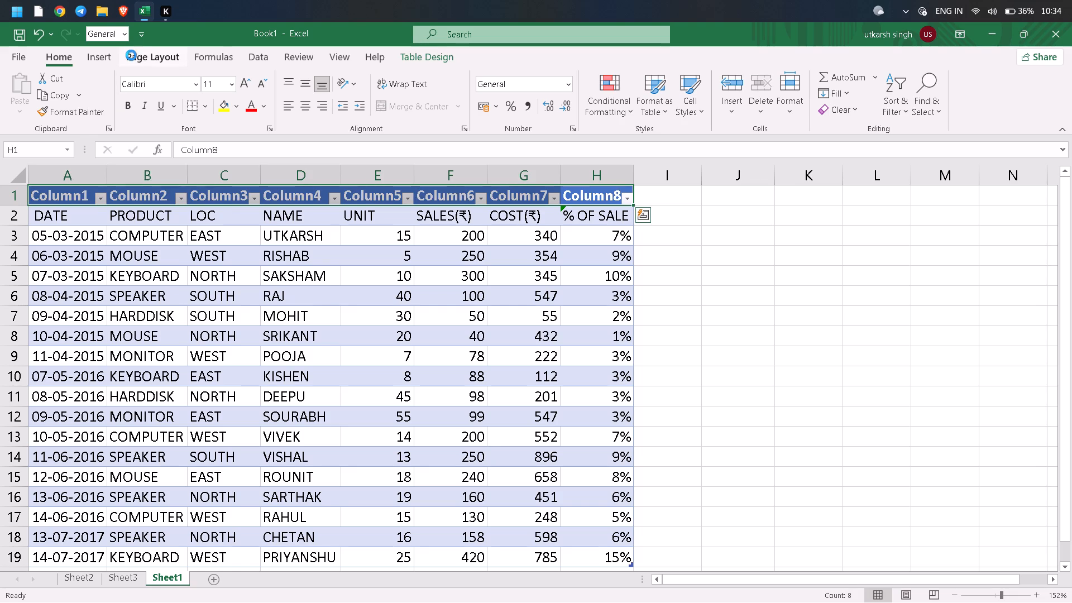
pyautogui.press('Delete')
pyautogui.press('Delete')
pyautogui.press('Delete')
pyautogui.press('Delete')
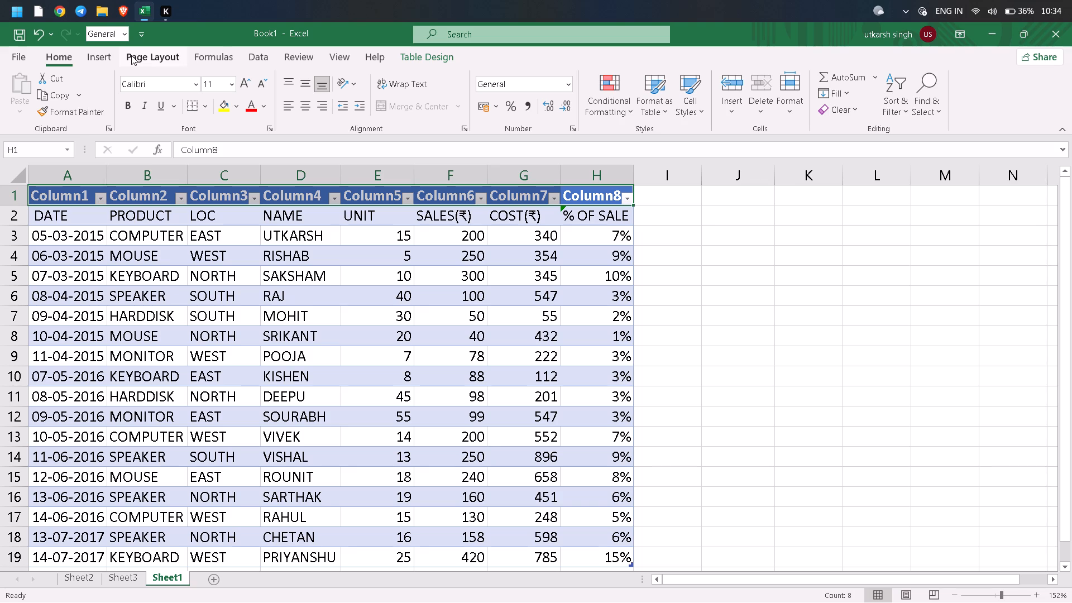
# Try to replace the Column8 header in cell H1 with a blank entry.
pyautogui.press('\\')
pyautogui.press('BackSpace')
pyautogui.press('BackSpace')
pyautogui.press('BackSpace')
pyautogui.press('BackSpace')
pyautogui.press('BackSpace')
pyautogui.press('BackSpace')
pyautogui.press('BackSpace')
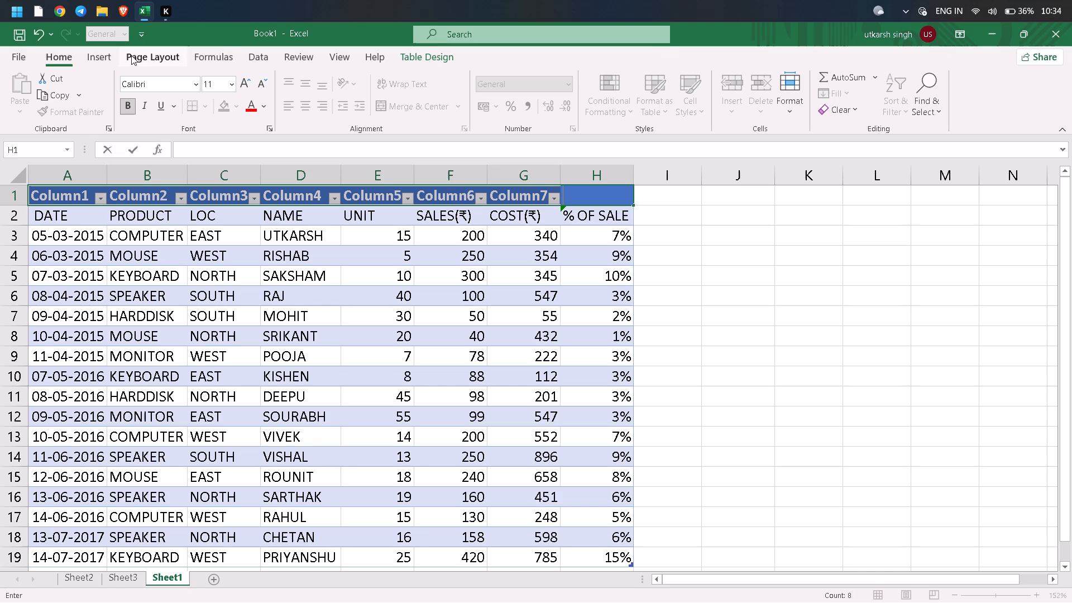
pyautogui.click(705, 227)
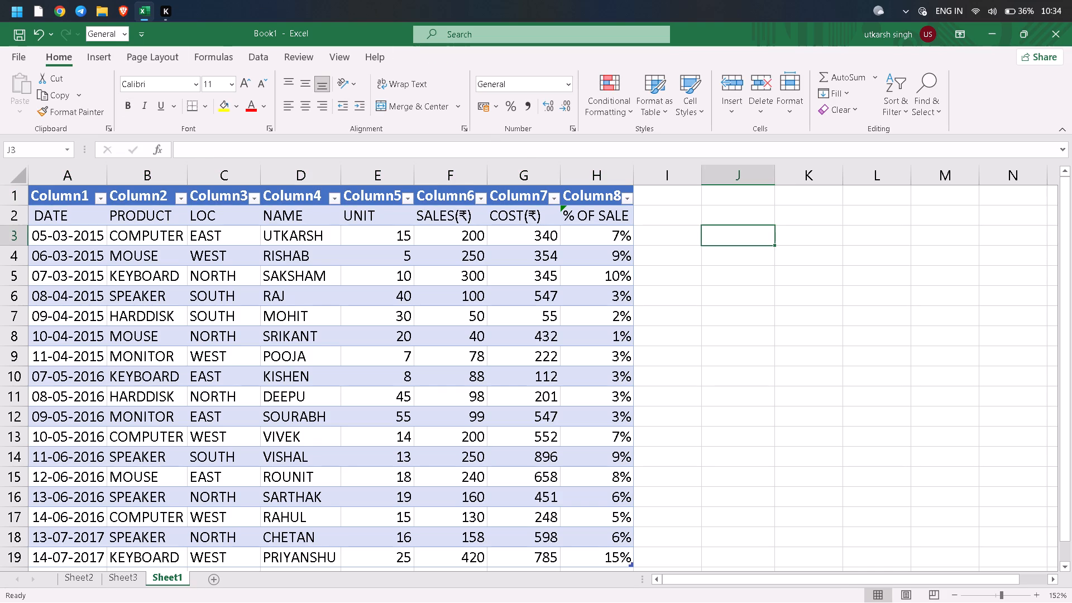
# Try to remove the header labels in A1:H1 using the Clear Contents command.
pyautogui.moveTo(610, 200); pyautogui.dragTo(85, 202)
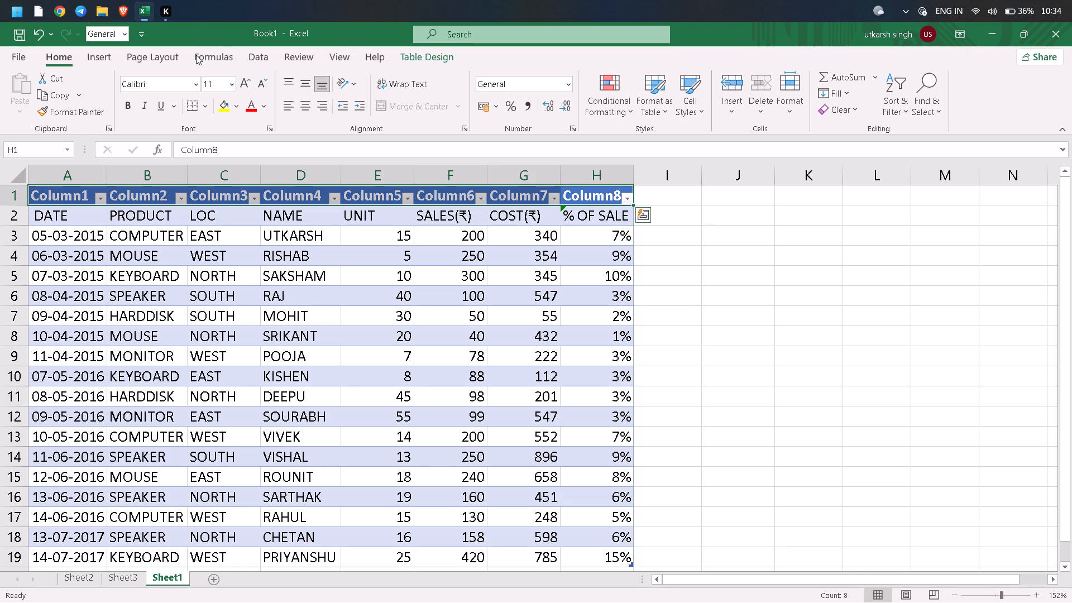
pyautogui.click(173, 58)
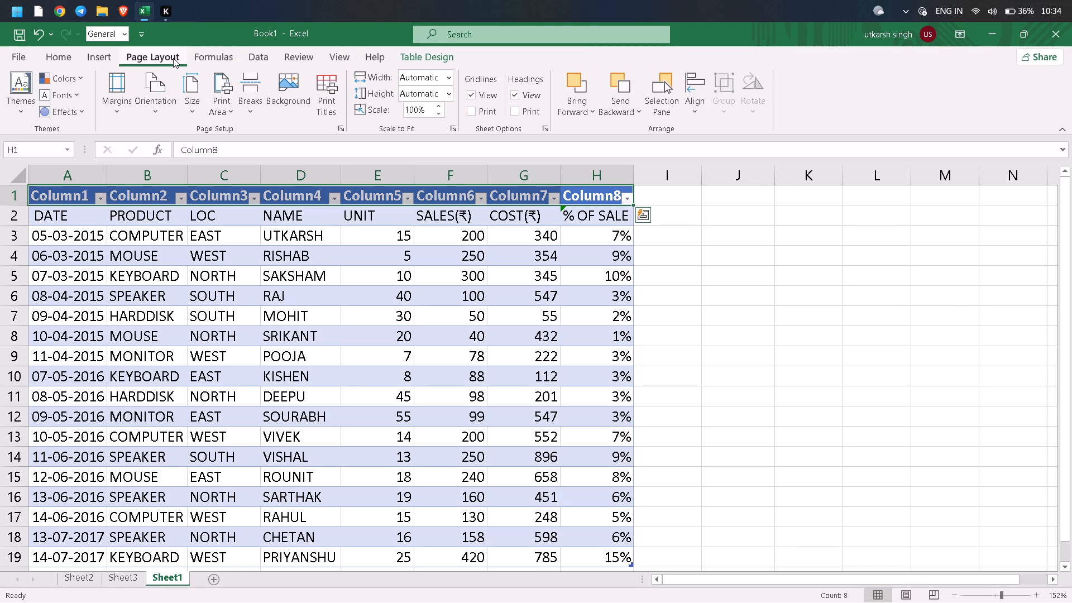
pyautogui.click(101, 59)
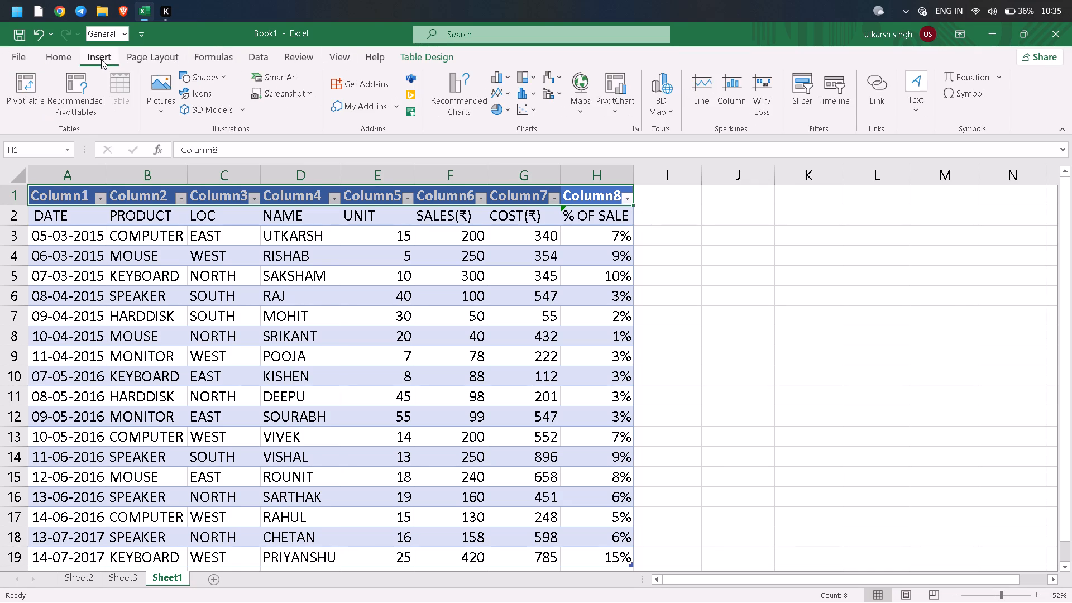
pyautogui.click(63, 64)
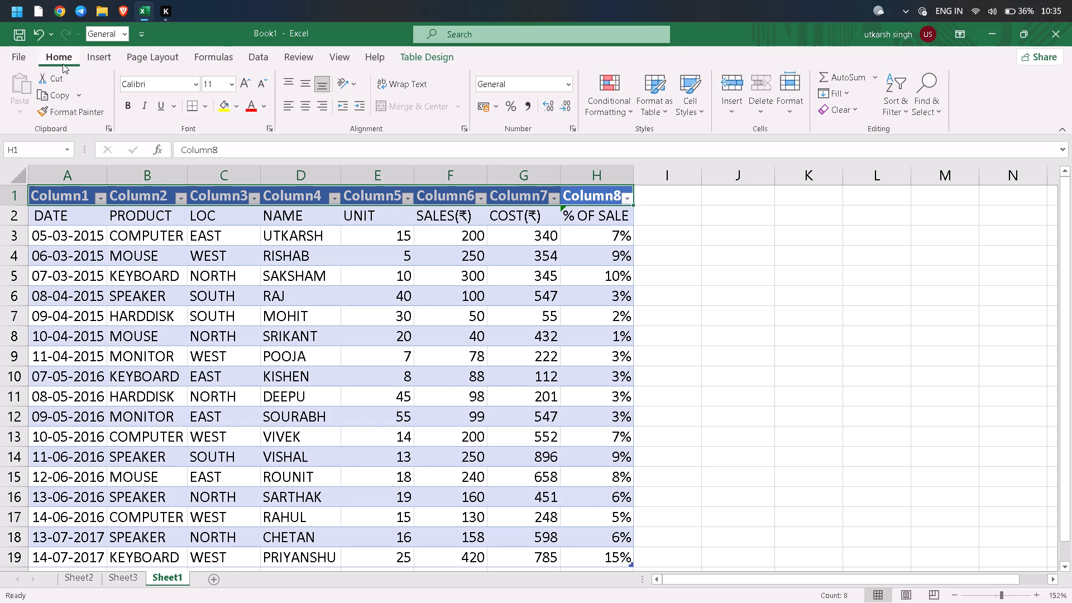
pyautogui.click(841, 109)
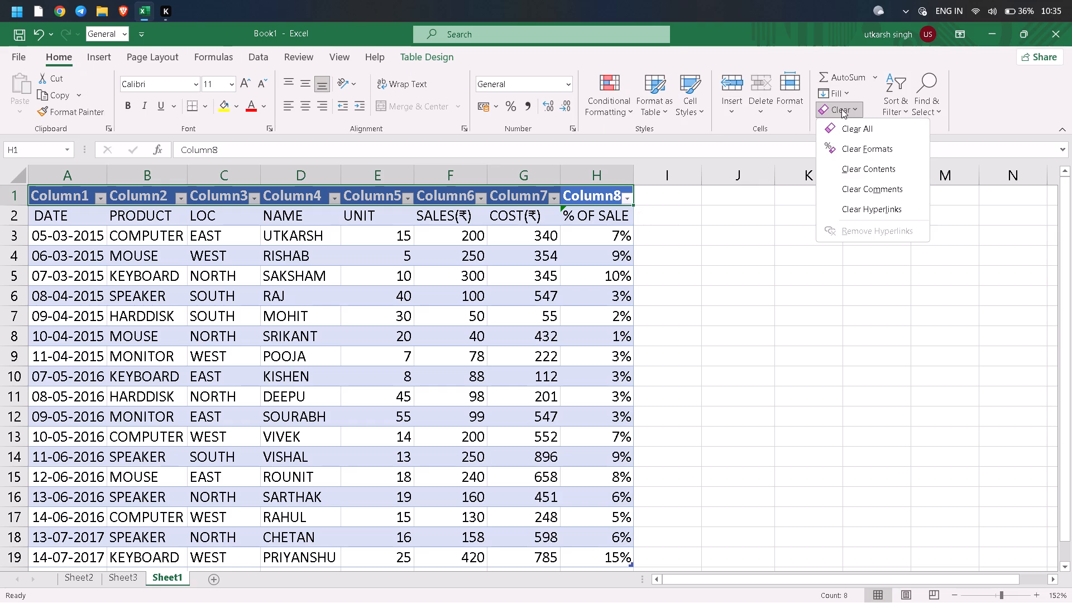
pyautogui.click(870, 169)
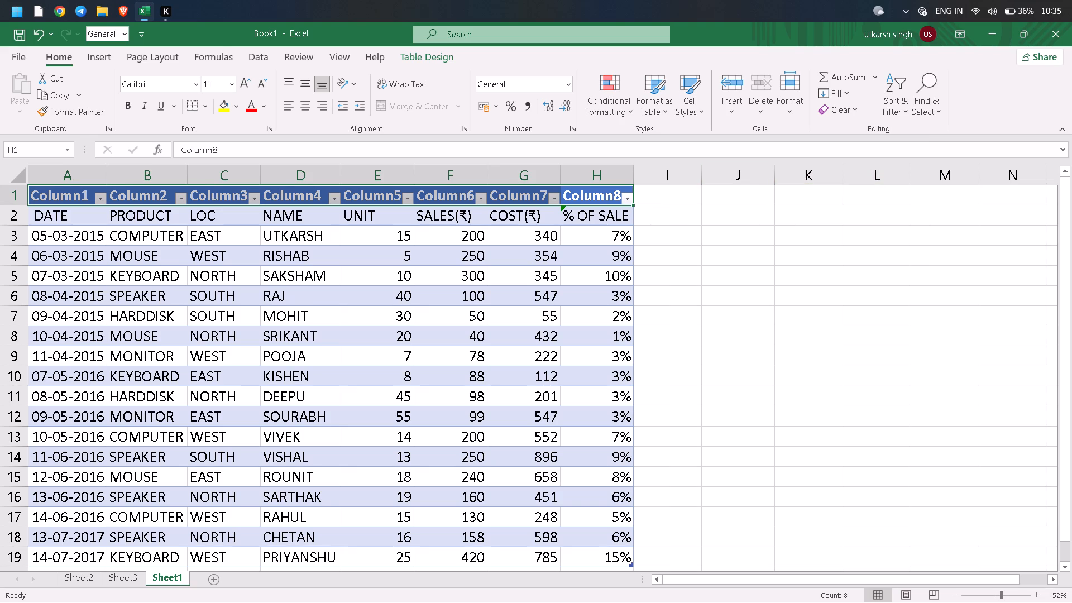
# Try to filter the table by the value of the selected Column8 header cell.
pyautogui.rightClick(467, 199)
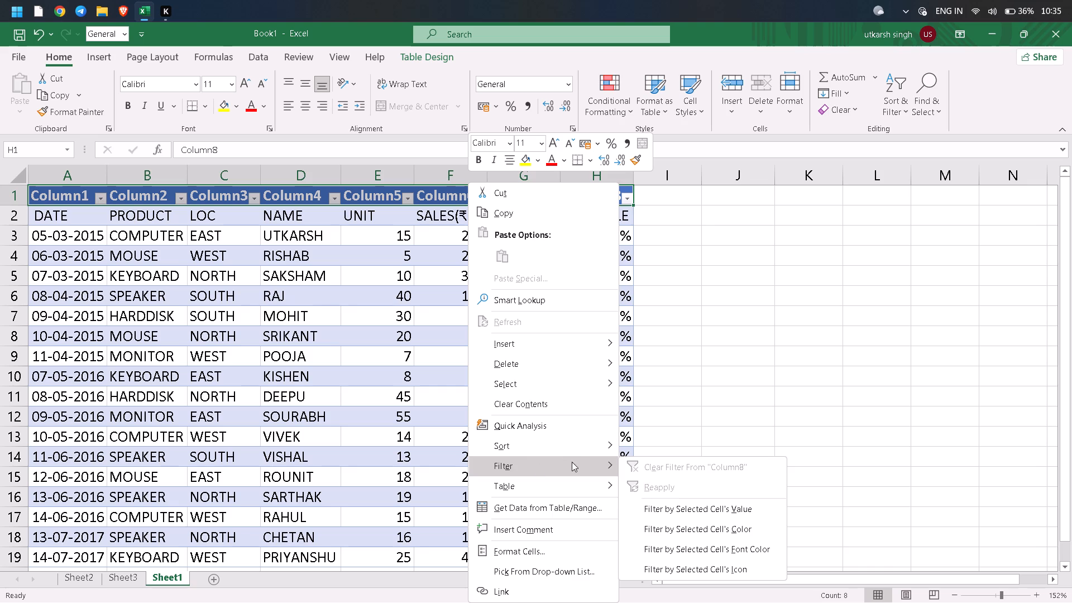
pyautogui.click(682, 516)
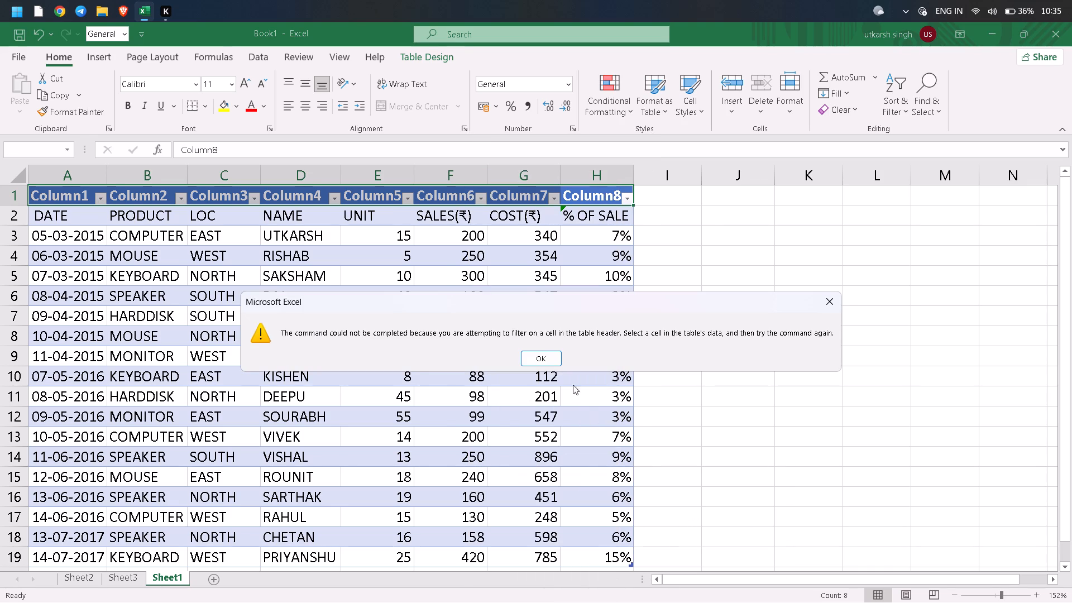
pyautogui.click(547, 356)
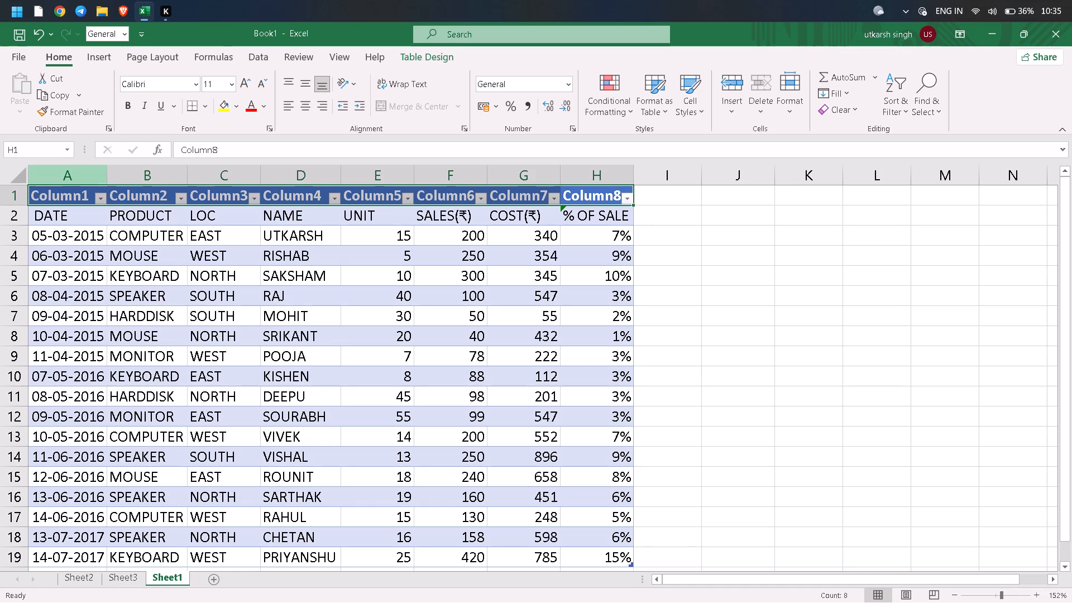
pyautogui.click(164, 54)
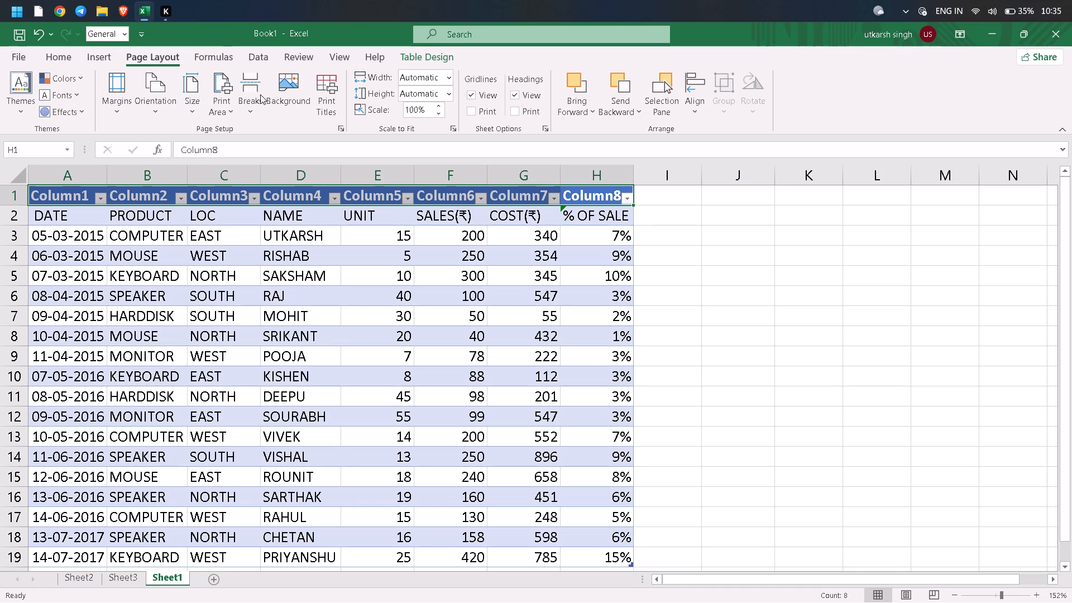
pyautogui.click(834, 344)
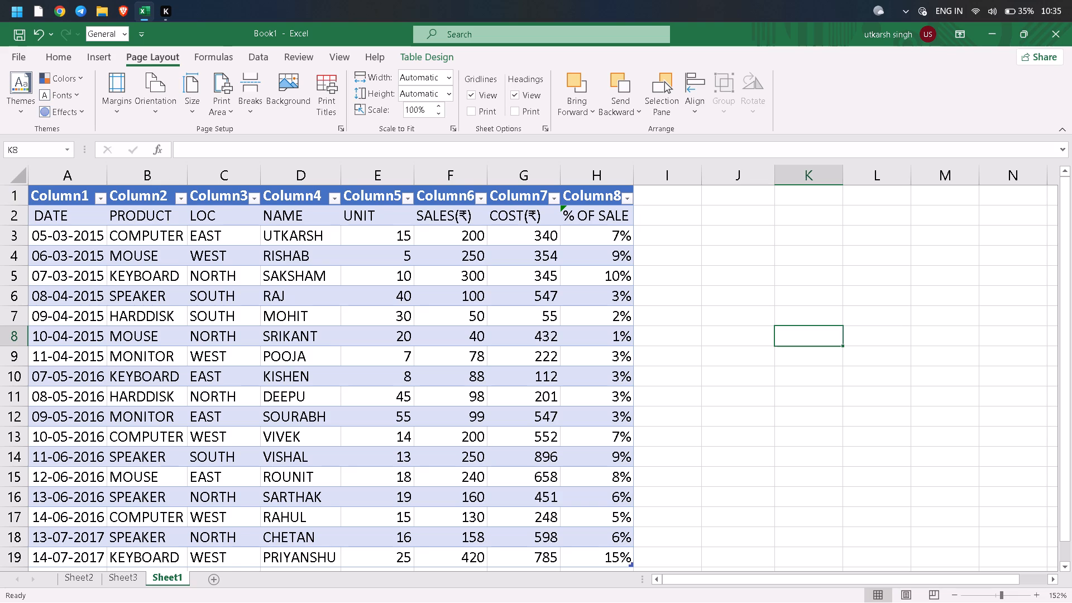
# Copy the range A2:H20, leaving out the Column1 to Column8 header row, and add a new worksheet.
pyautogui.moveTo(74, 222); pyautogui.dragTo(633, 553)
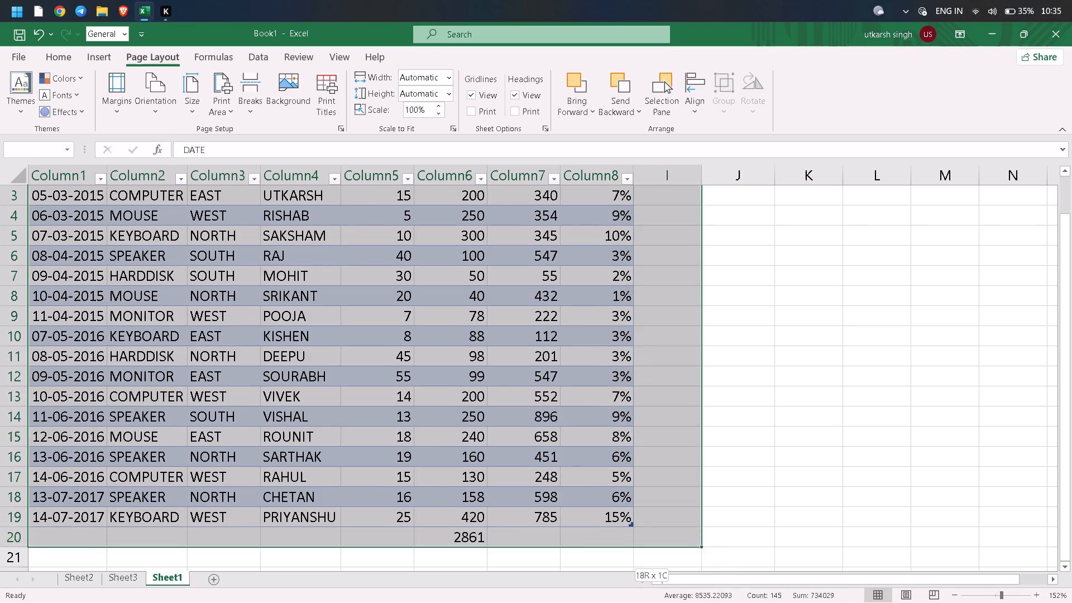
pyautogui.moveTo(633, 553); pyautogui.dragTo(631, 543)
pyautogui.hotkey('ctrl', 'x')
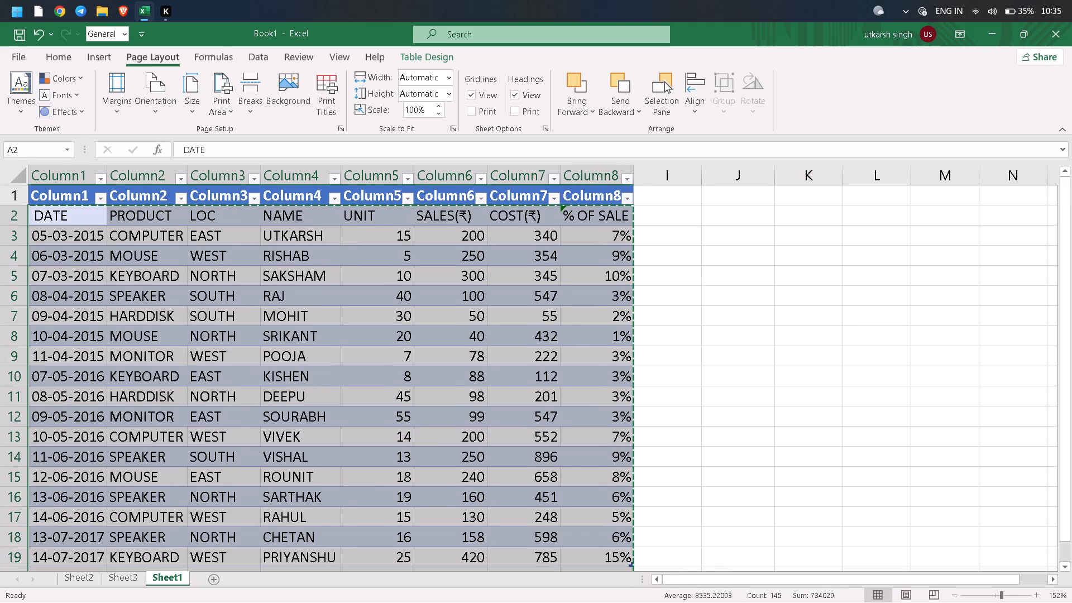
pyautogui.hotkey('ctrl', 'x')
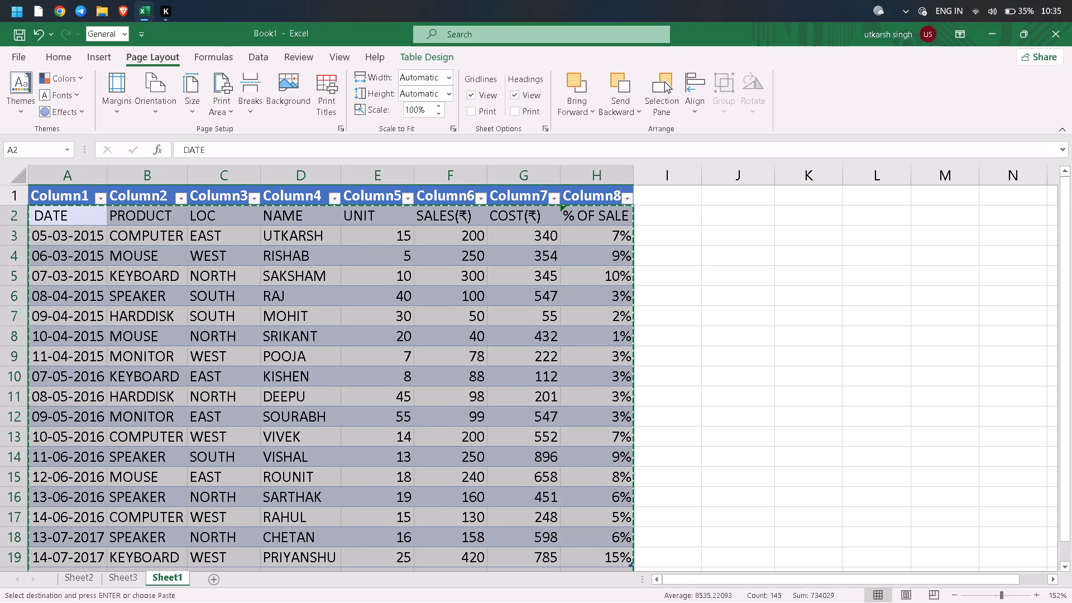
pyautogui.hotkey('ctrl', 'c')
pyautogui.hotkey('ctrl', 'c')
pyautogui.hotkey('ctrl', 'c')
pyautogui.click(210, 578)
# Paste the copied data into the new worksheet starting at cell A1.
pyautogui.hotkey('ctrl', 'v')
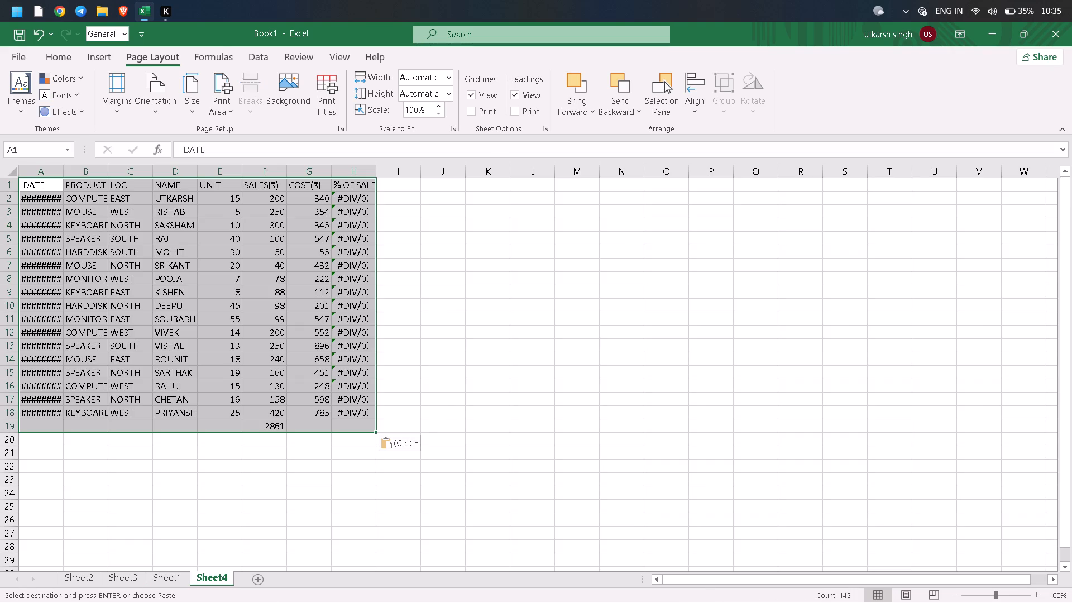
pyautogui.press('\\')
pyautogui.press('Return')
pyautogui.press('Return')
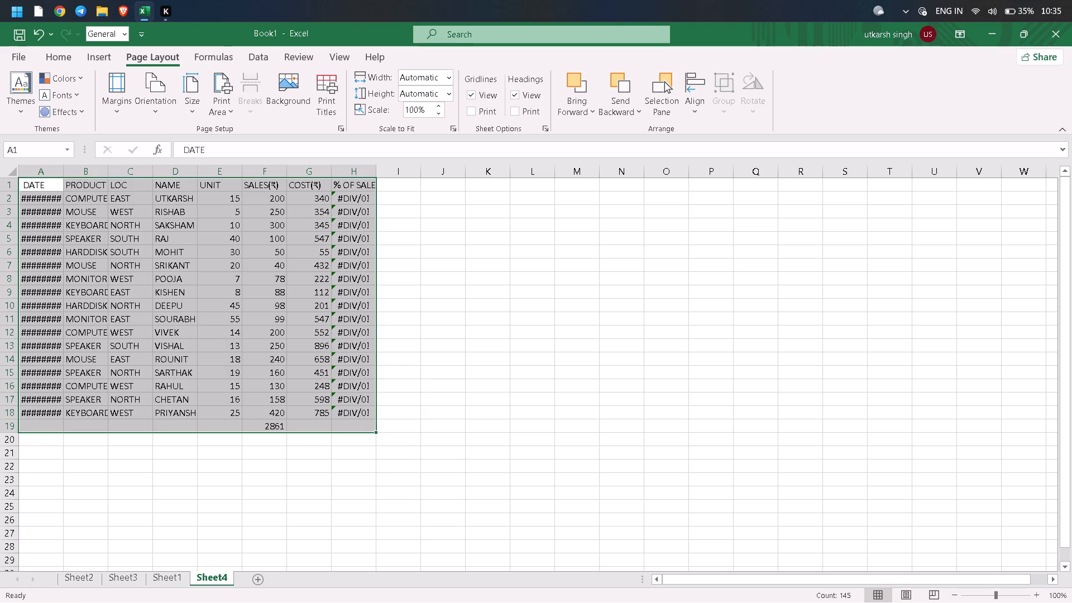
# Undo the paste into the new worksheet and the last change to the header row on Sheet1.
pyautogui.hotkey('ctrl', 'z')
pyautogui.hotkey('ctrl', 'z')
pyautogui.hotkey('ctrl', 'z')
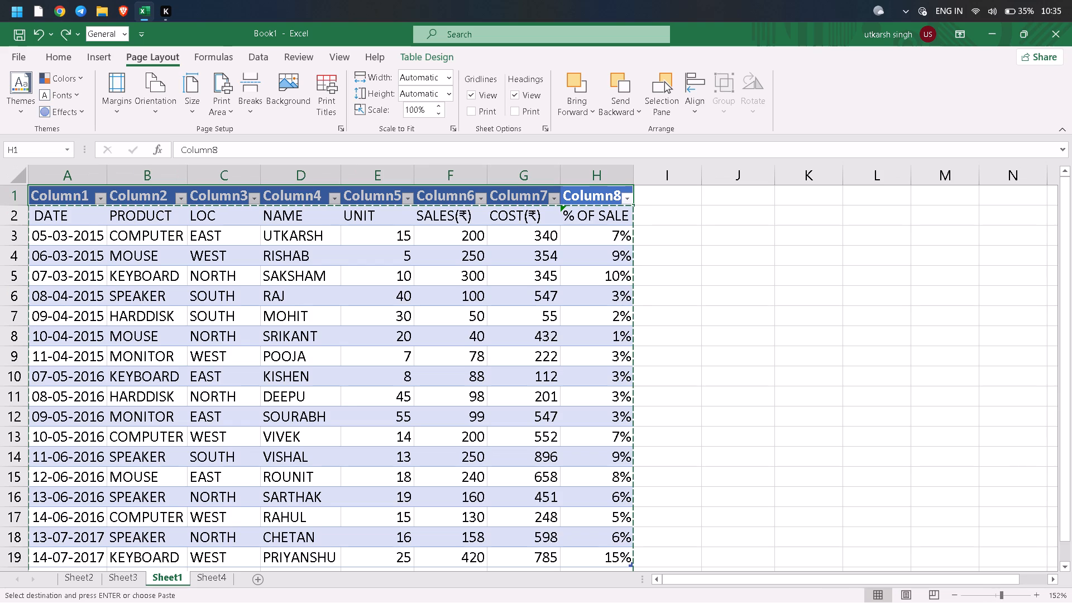
# Copy the range A2:H20 from Sheet1 and paste it into Sheet4 starting at cell A1.
pyautogui.moveTo(59, 220); pyautogui.dragTo(505, 575)
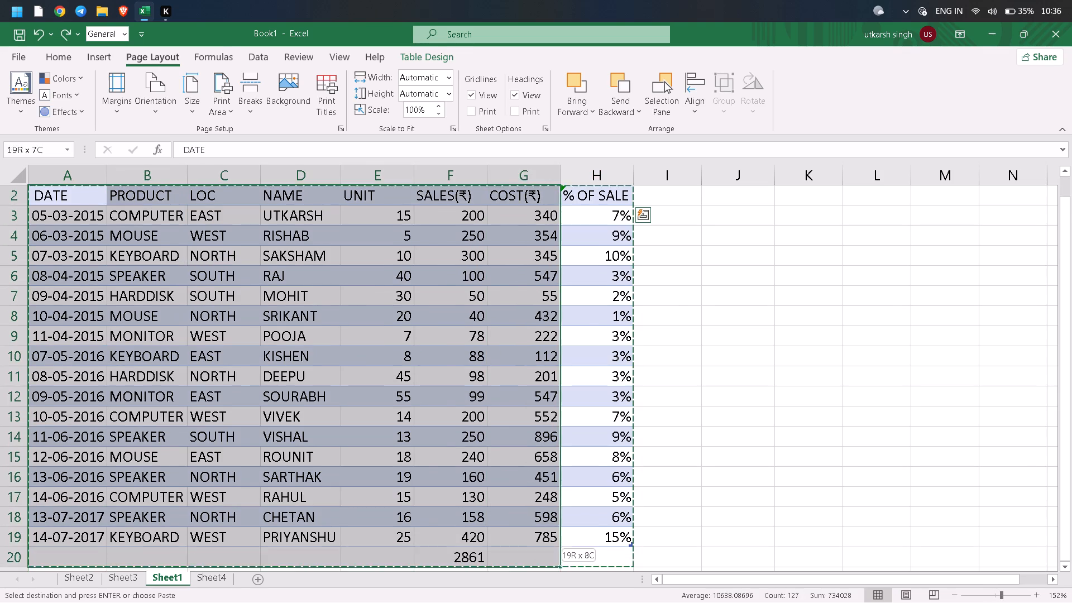
pyautogui.moveTo(505, 575); pyautogui.dragTo(612, 538)
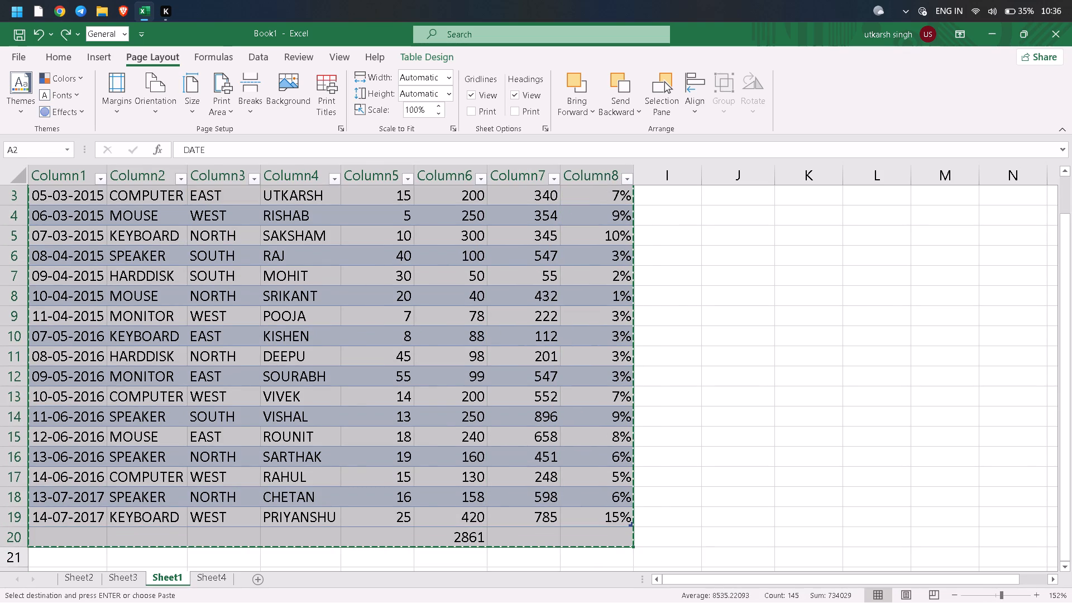
pyautogui.hotkey('ctrl', 'c')
pyautogui.click(223, 577)
pyautogui.hotkey('ctrl', 'v')
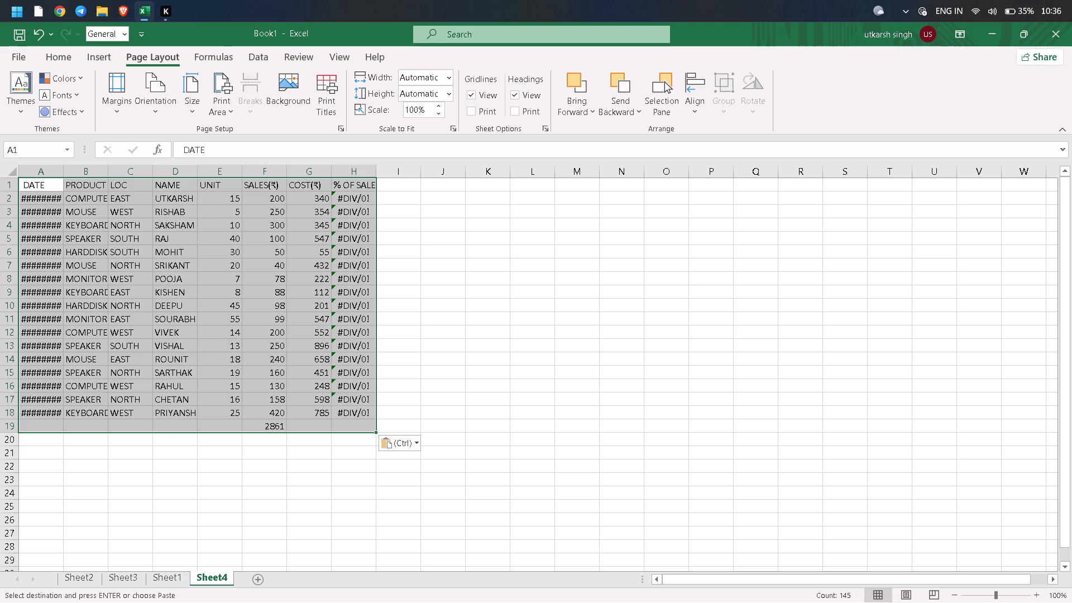
# Auto-fit the DATE column on Sheet4 and widen the % OF SALE column.
pyautogui.doubleClick(63, 170)
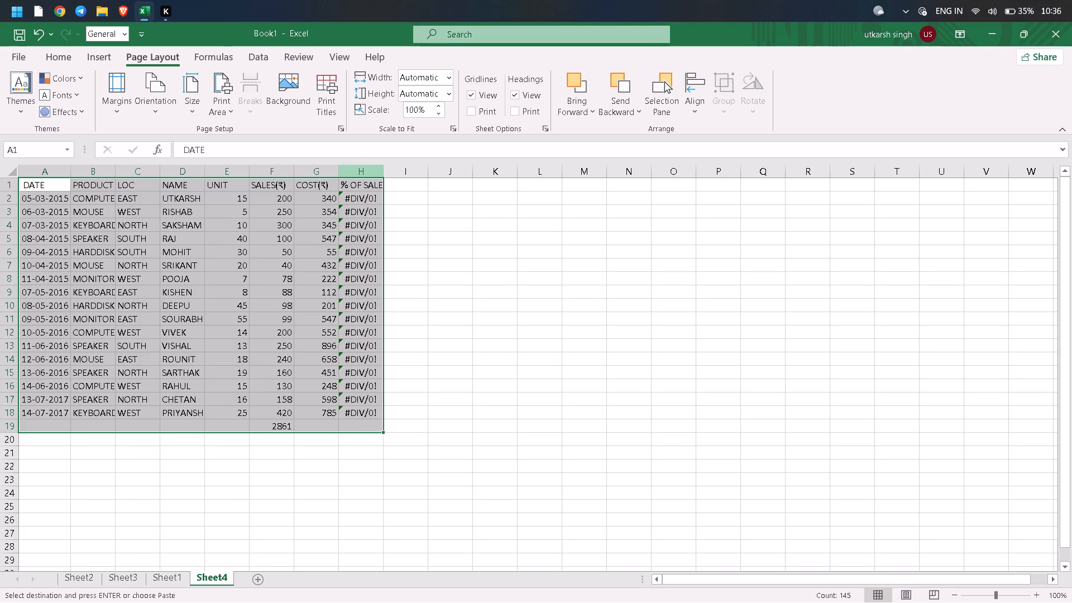
pyautogui.doubleClick(382, 170)
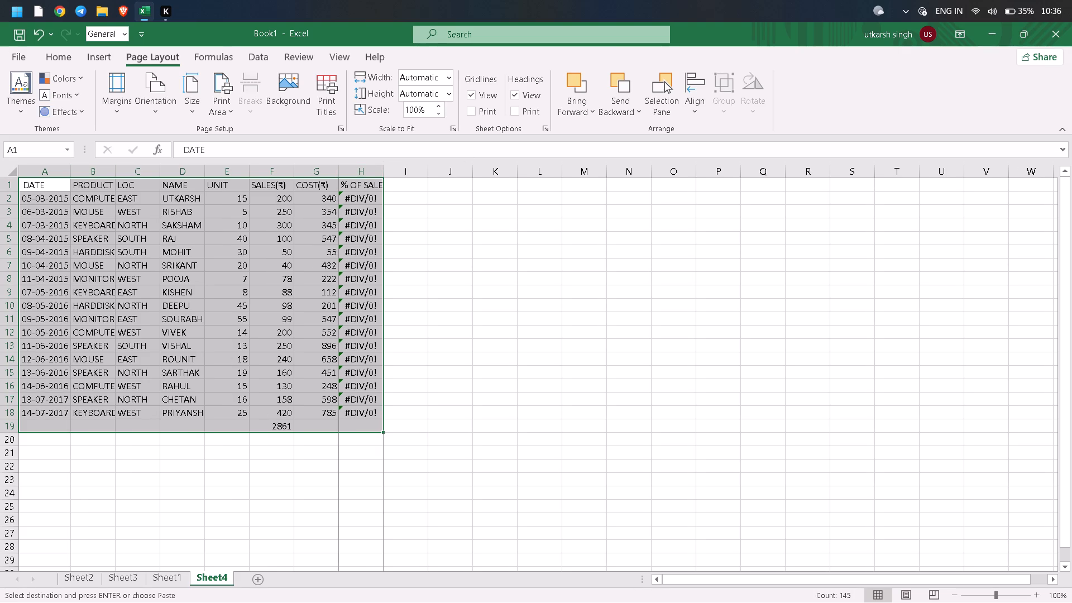
pyautogui.moveTo(386, 174); pyautogui.dragTo(410, 173)
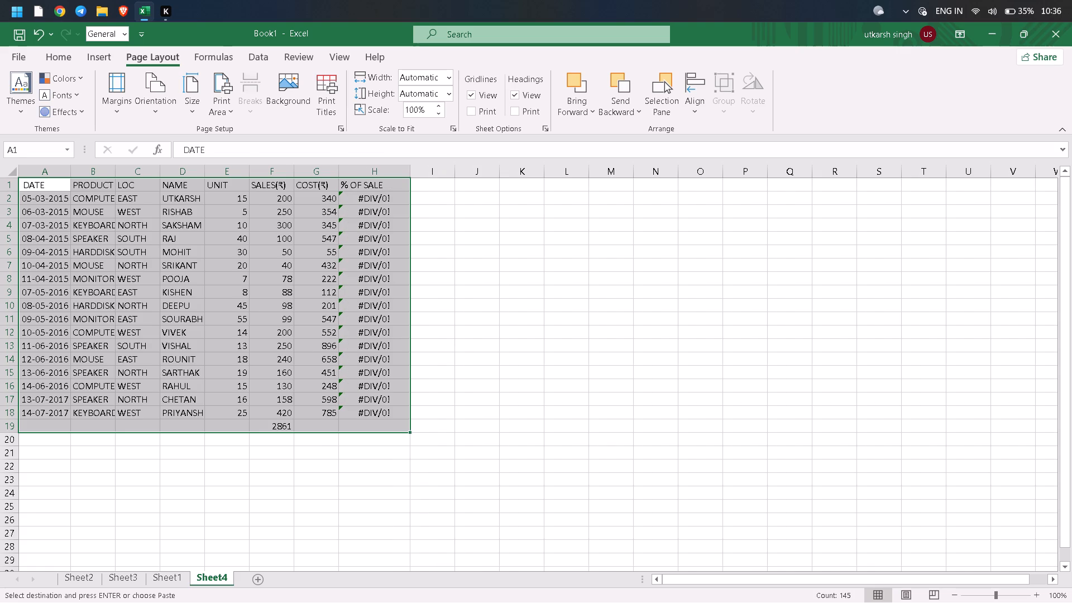
# Clear the broken formulas from the % OF SALE cells H2:H18.
pyautogui.moveTo(380, 199); pyautogui.dragTo(393, 413)
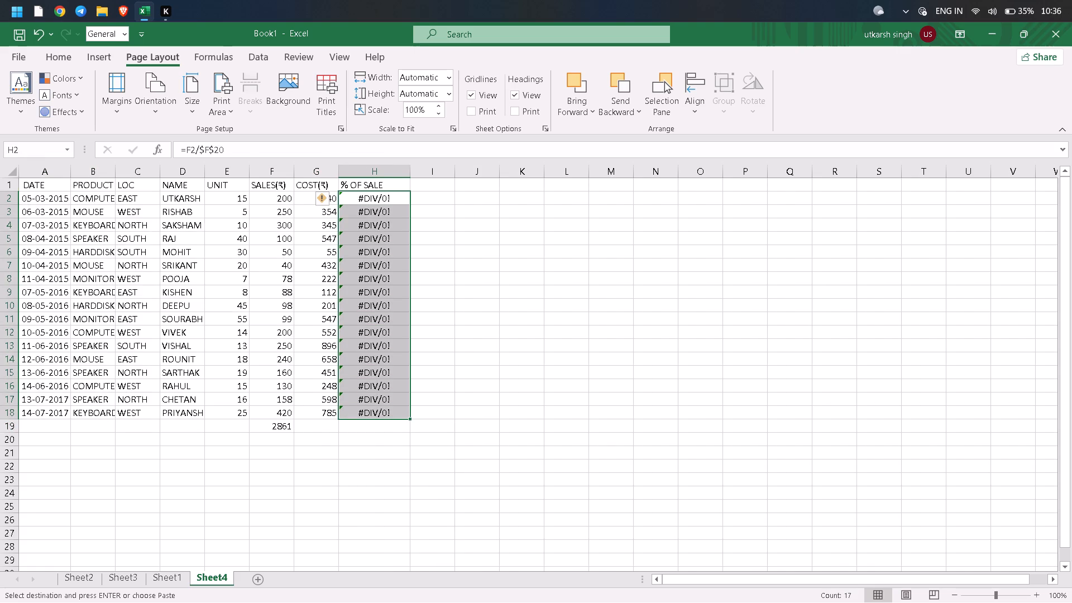
pyautogui.press('Delete')
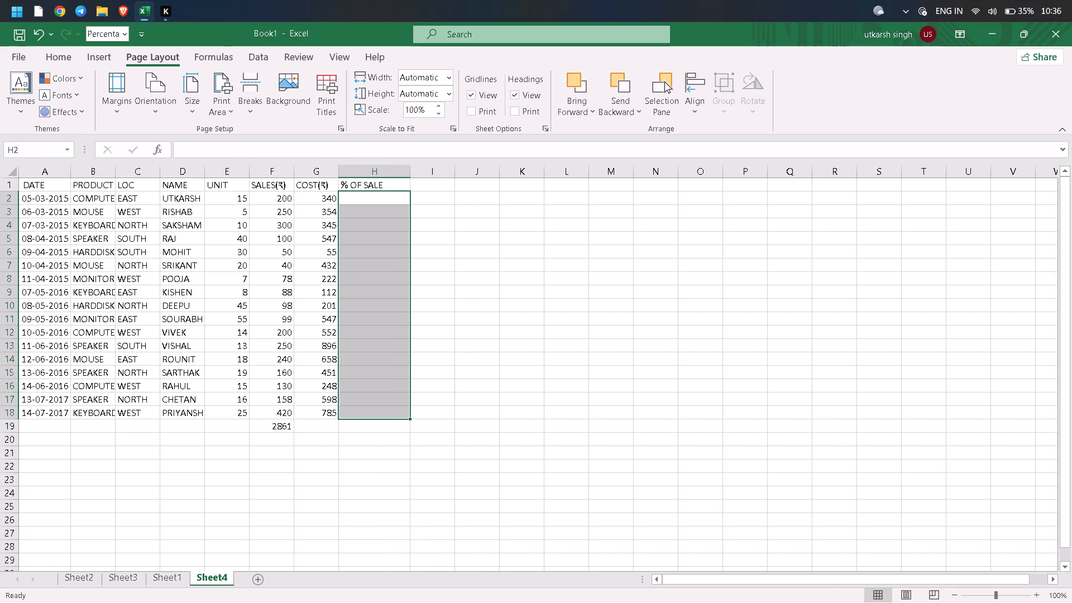
# Enter the formula =F2/$F$19 in cell H2, with an absolute reference to the sales total.
pyautogui.click(356, 198)
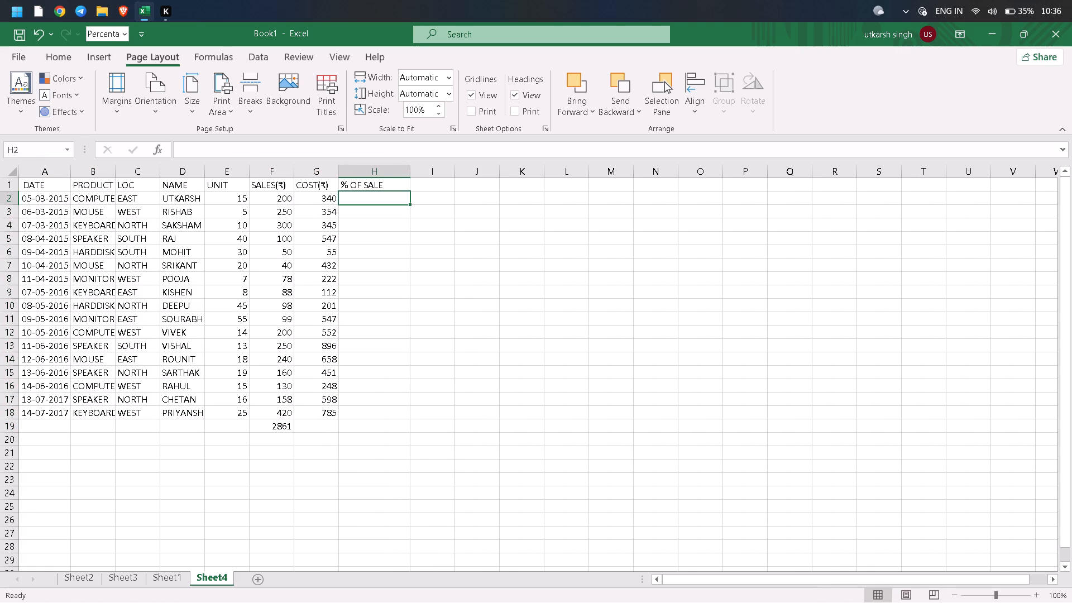
pyautogui.press('=')
pyautogui.write('F2')
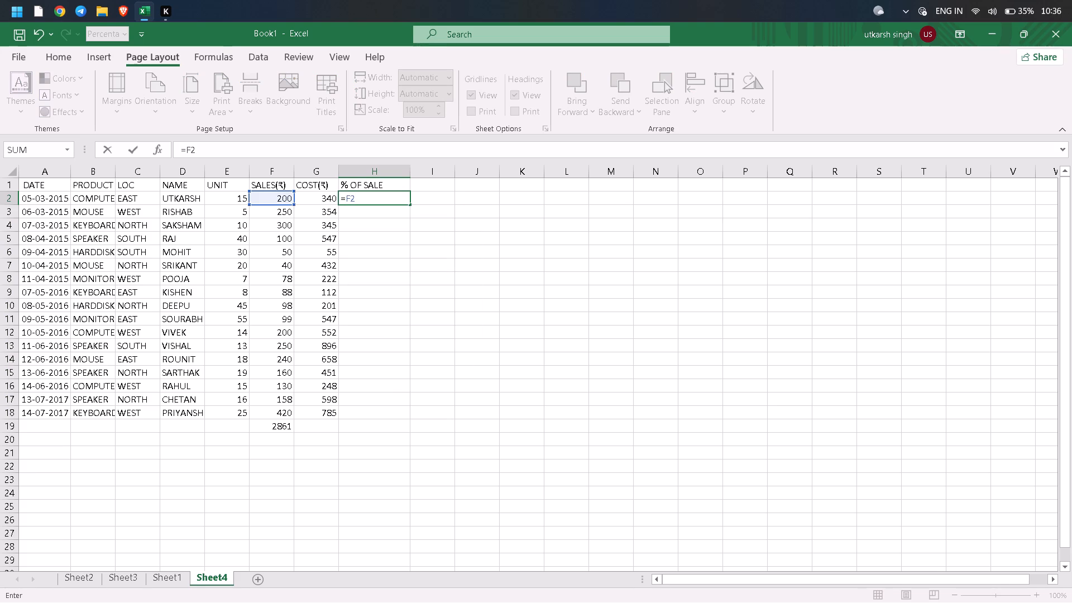
pyautogui.press('/')
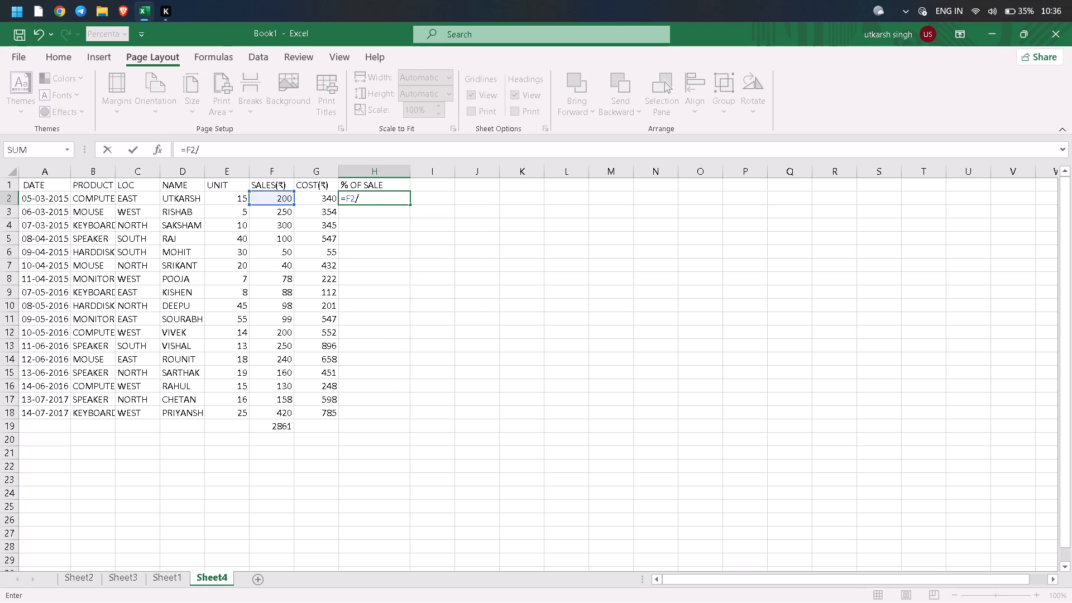
pyautogui.click(281, 432)
pyautogui.click(360, 198)
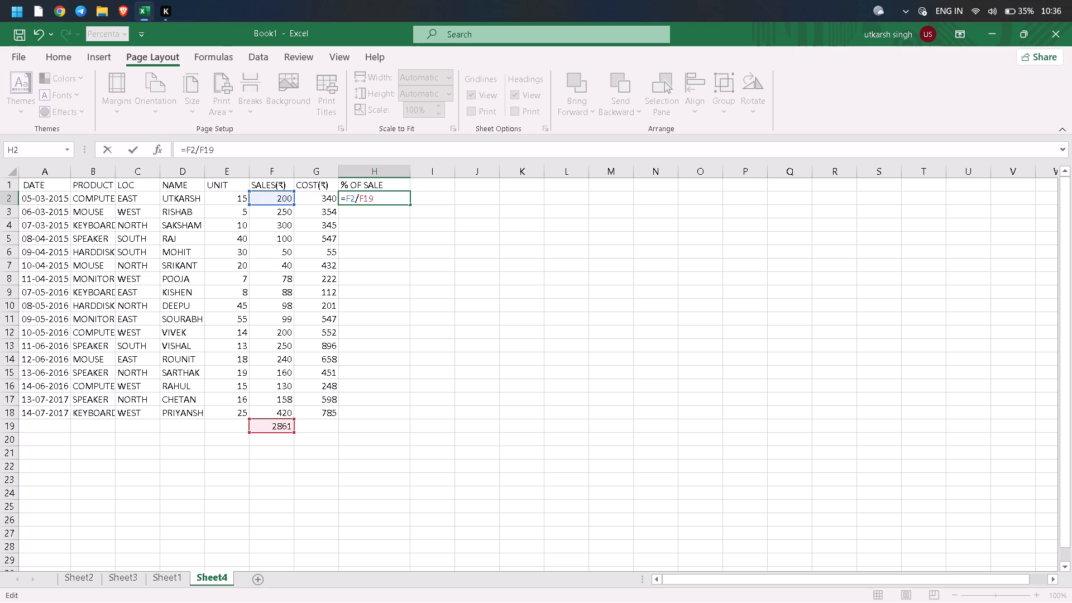
pyautogui.hotkey('shift', '$')
pyautogui.press('Right')
pyautogui.press('Right')
pyautogui.press('Left')
pyautogui.hotkey('shift', '$')
pyautogui.press('Return')
# Fill the H2 formula down the % OF SALE column through H18.
pyautogui.click(395, 196)
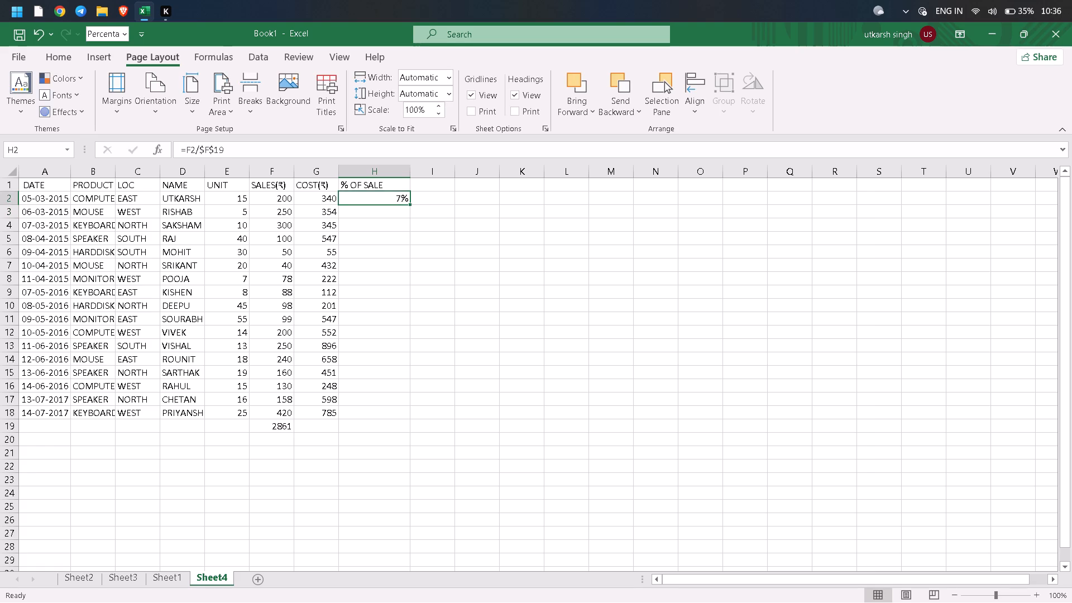
pyautogui.moveTo(409, 203); pyautogui.dragTo(401, 418)
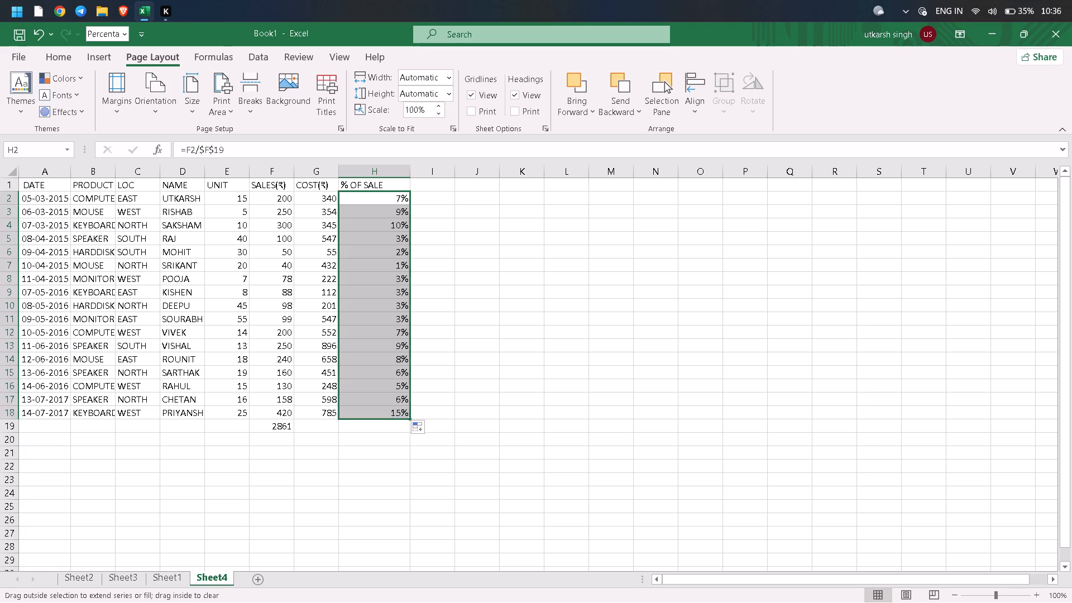
pyautogui.click(529, 314)
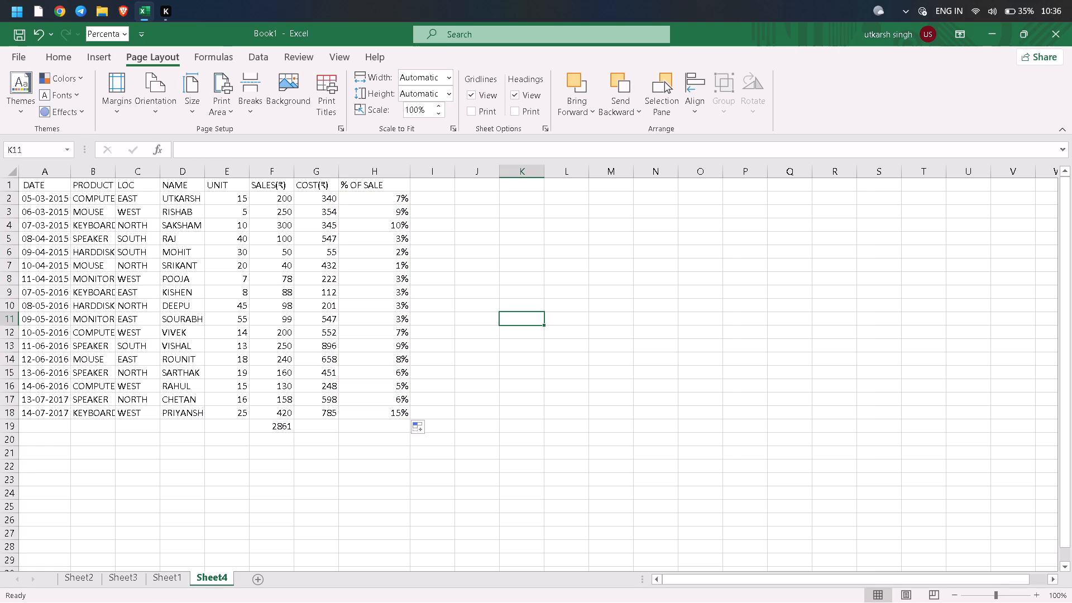
# Auto-fit the DATE column again so its dates display in full at the enlarged zoom.
pyautogui.doubleClick(73, 185)
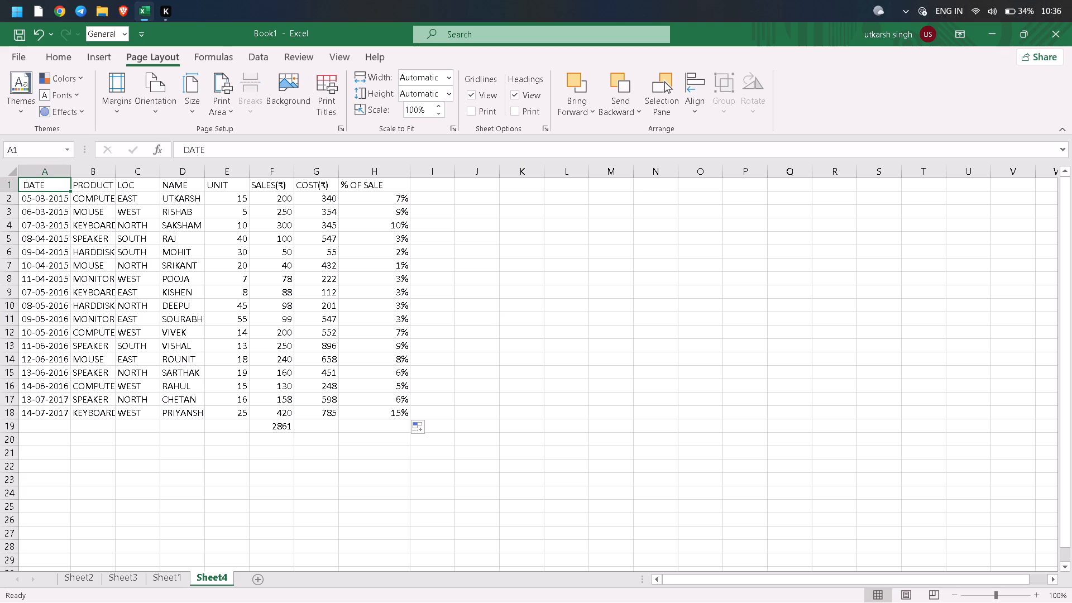
pyautogui.doubleClick(71, 173)
pyautogui.hscroll(6, 451, 304)
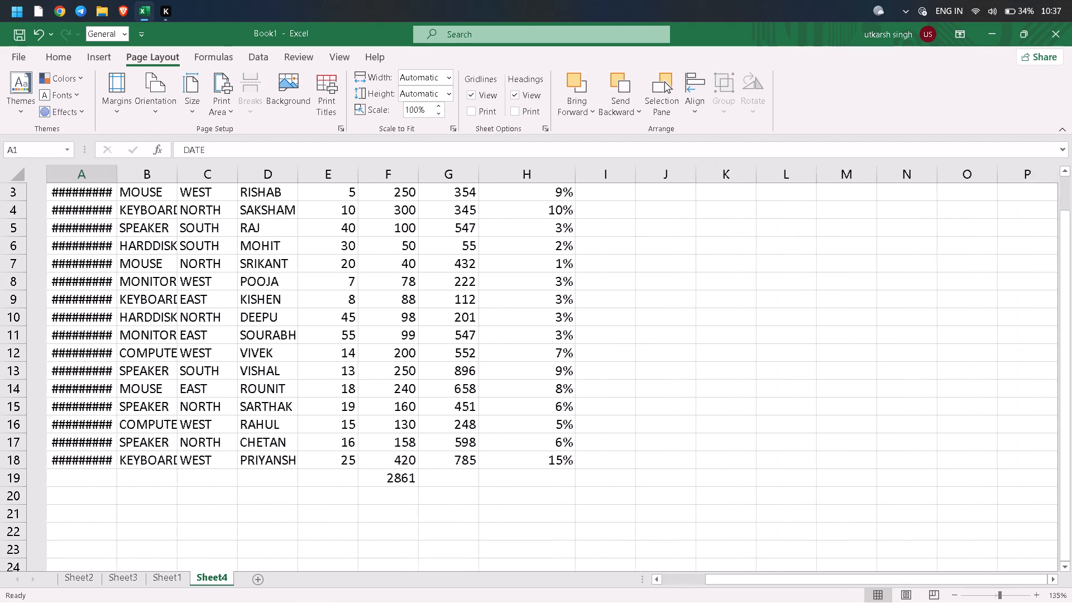
pyautogui.scroll(4, 451, 304)
pyautogui.scroll(1, 103, 231)
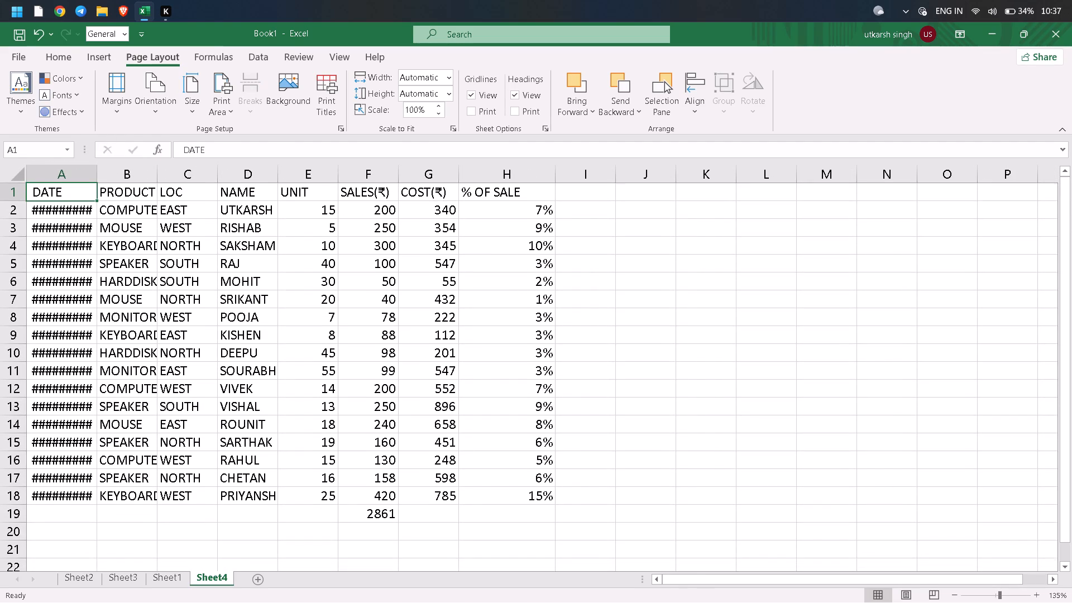
pyautogui.scroll(1, 103, 231)
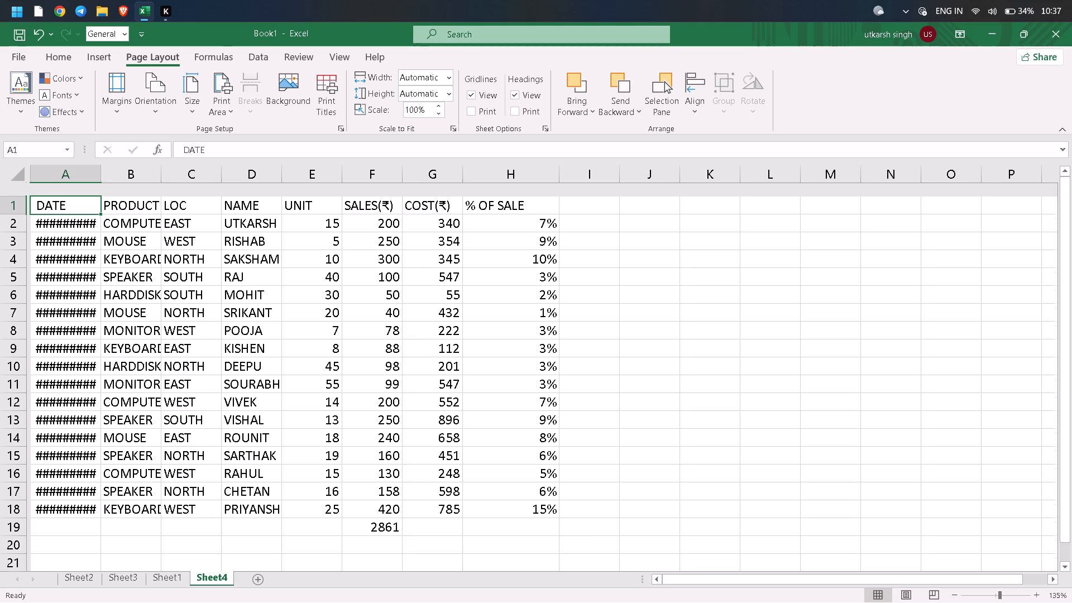
pyautogui.doubleClick(97, 178)
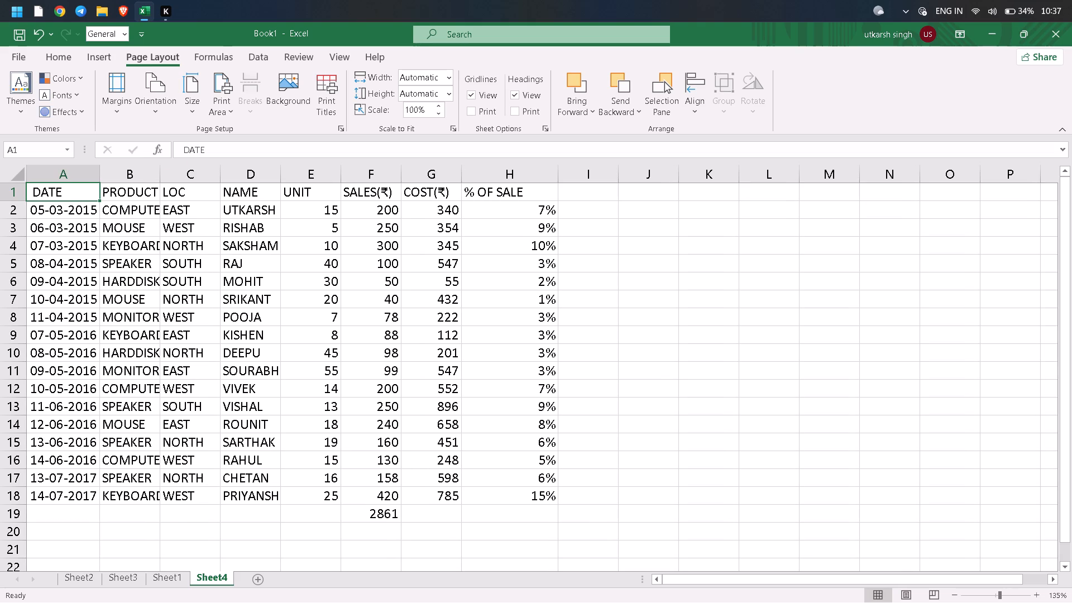
pyautogui.click(752, 420)
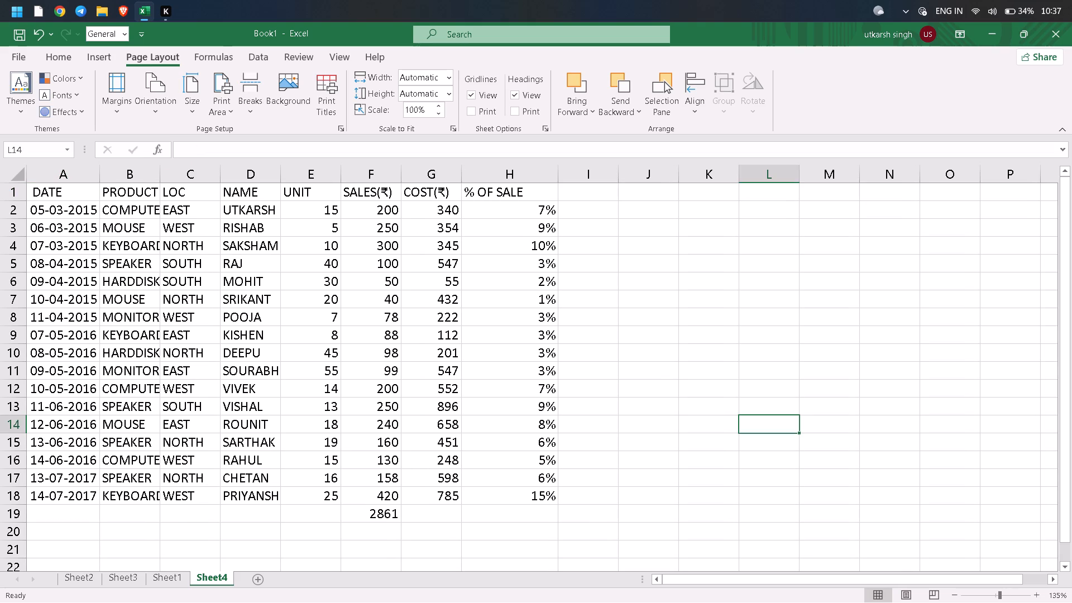
# Insert a PivotChart from the range A1:H18, excluding the total row, placed on a new worksheet.
pyautogui.moveTo(42, 191); pyautogui.dragTo(509, 504)
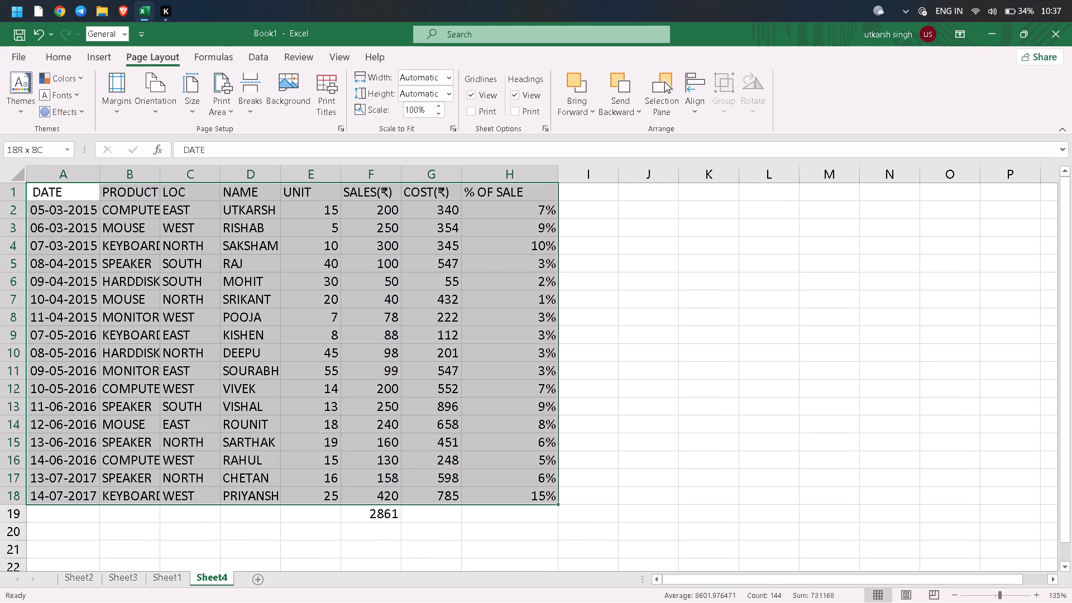
pyautogui.moveTo(509, 504); pyautogui.dragTo(537, 496)
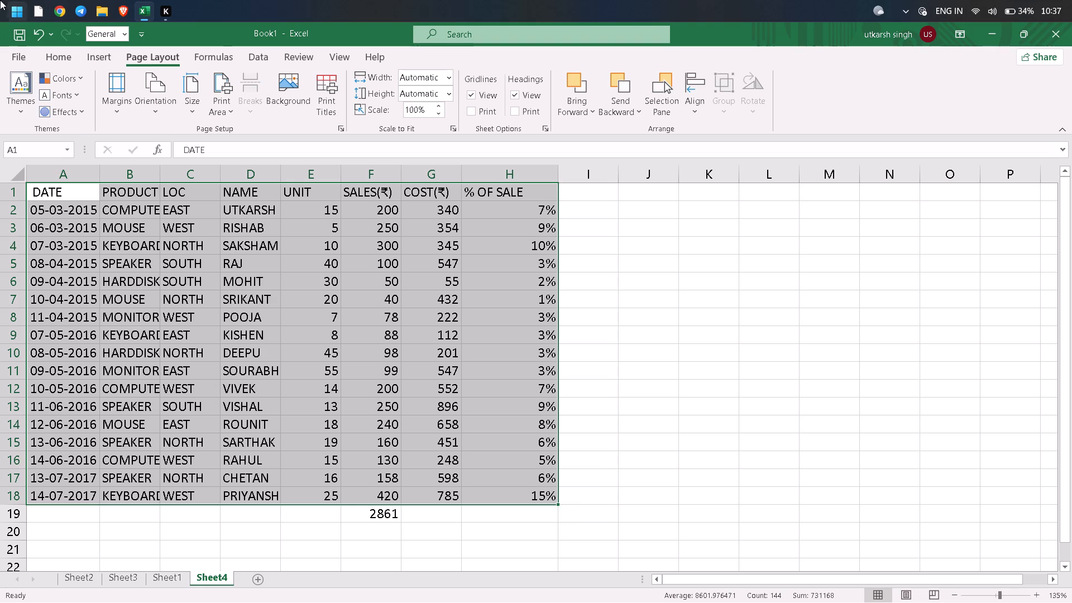
pyautogui.click(103, 53)
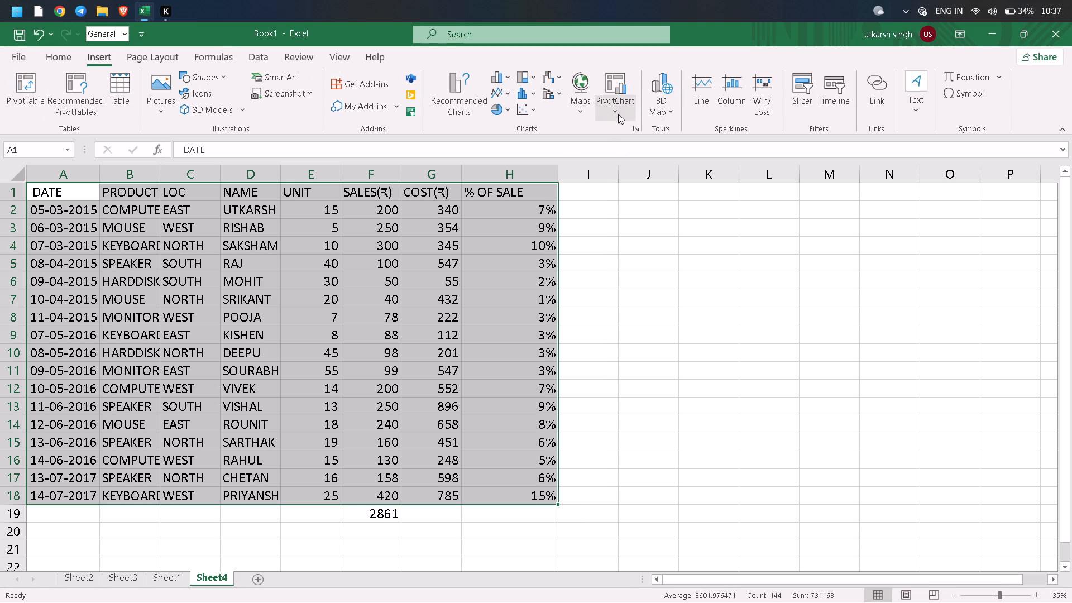
pyautogui.click(619, 87)
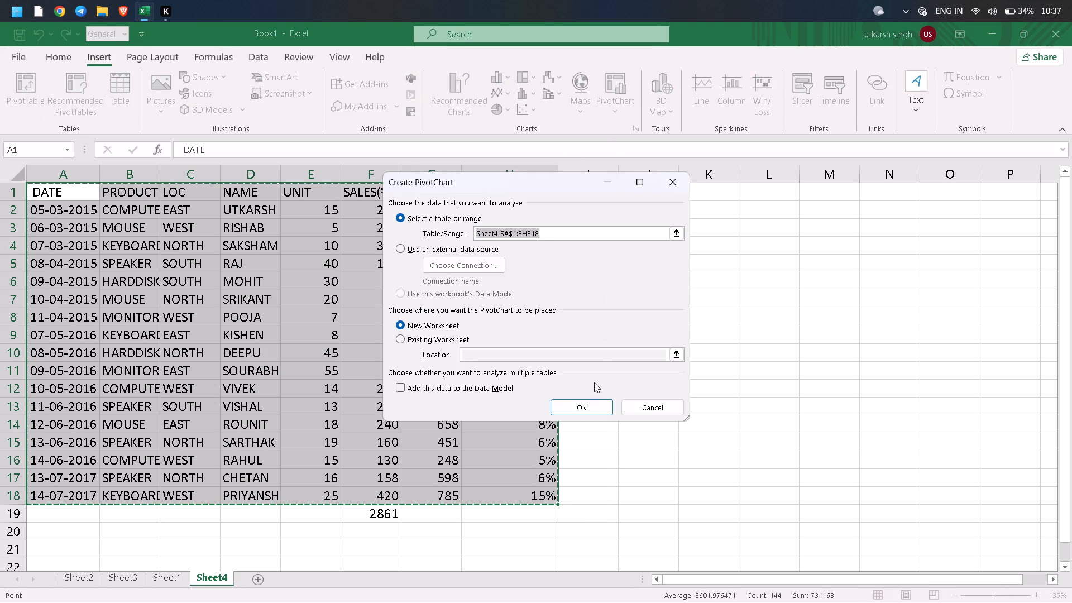
pyautogui.click(598, 410)
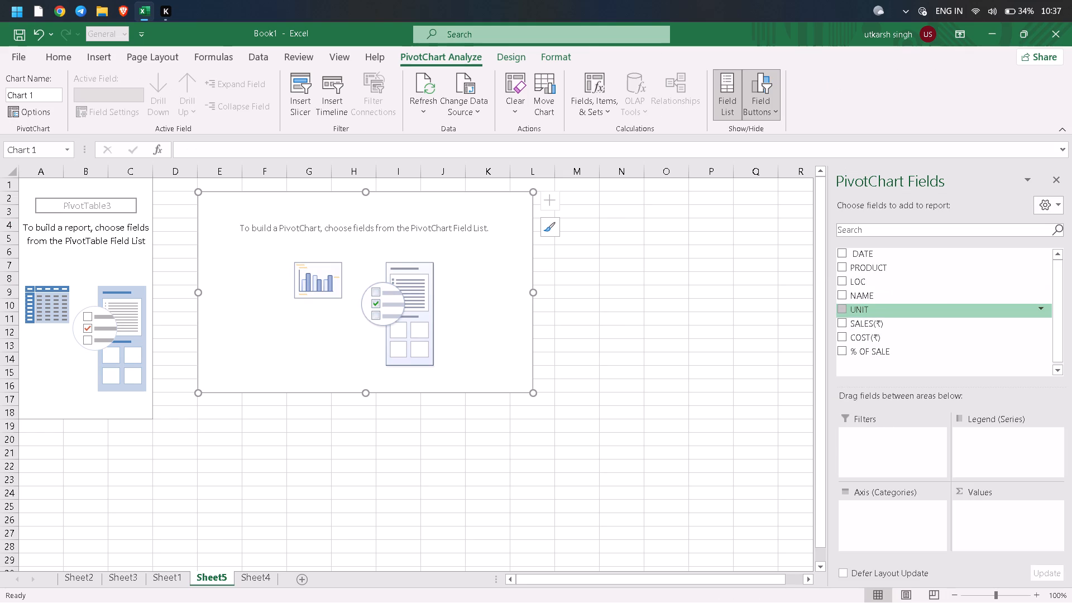
# Add SALES(₹) as the PivotChart's values and NAME as its axis categories.
pyautogui.click(843, 324)
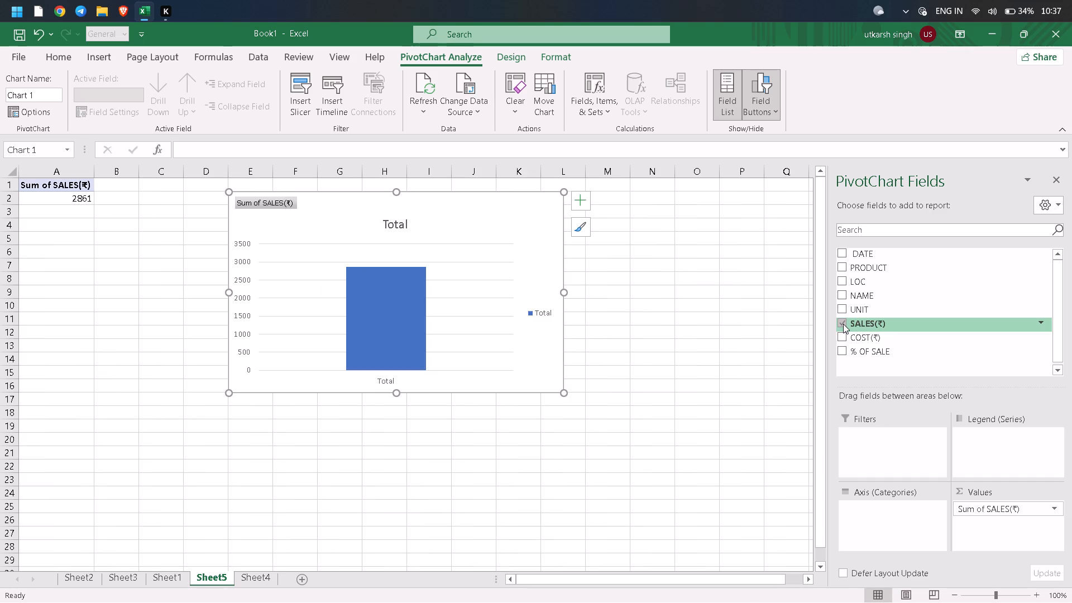
pyautogui.click(845, 295)
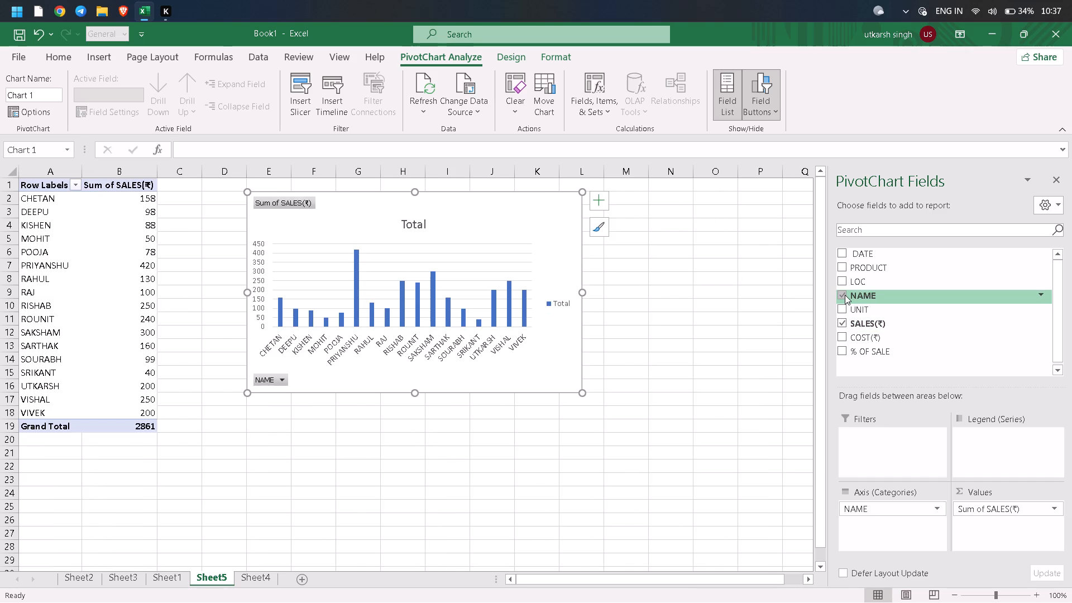
pyautogui.click(614, 418)
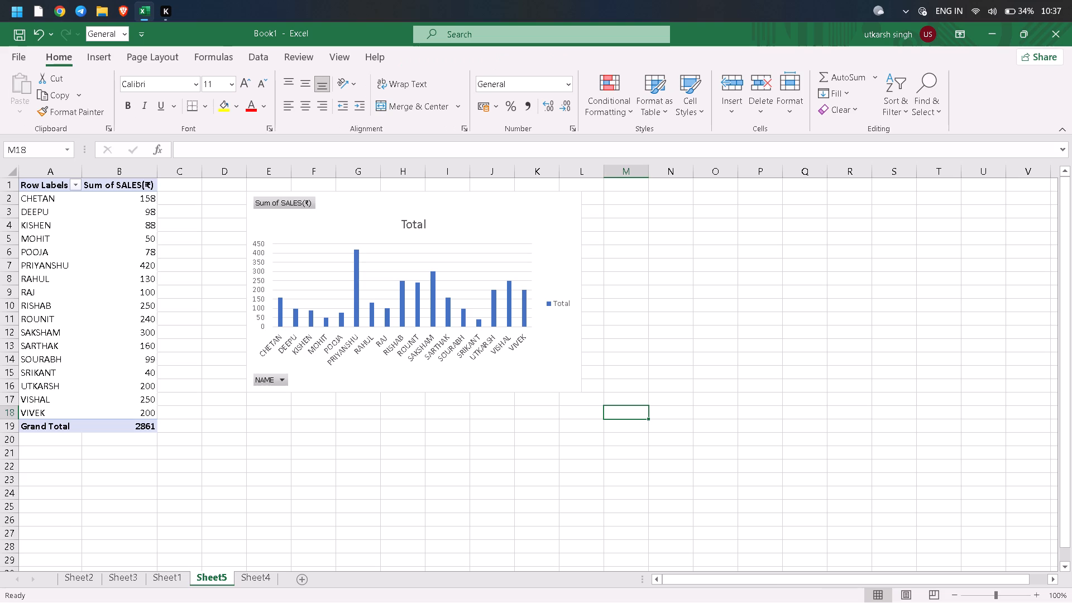
# Move the PivotChart off the pivot table's sheet onto a new blank worksheet added after Sheet4.
pyautogui.click(513, 344)
pyautogui.hotkey('ctrl', 'x')
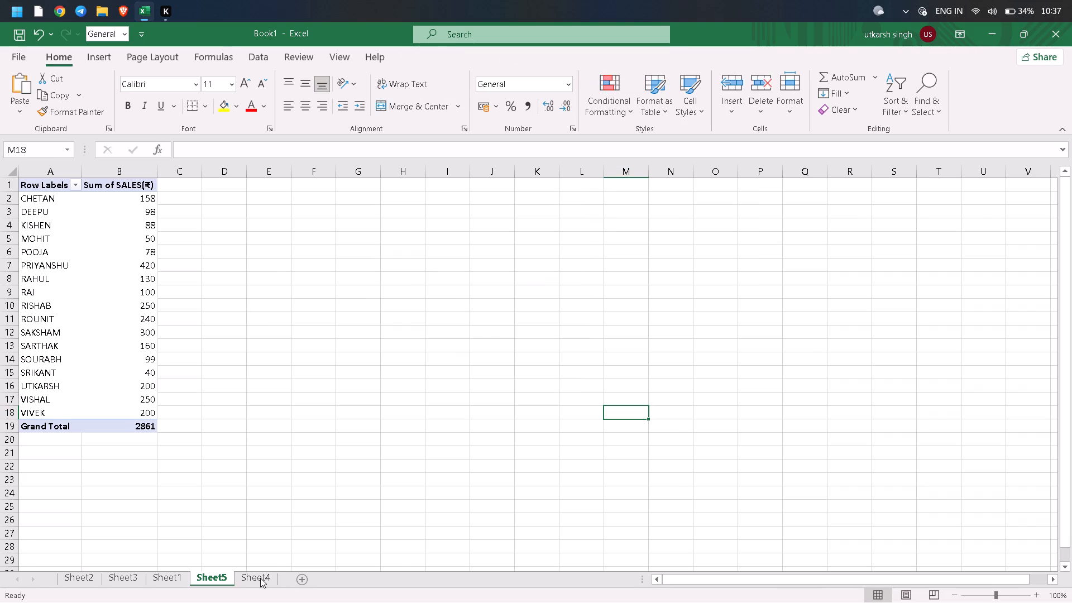
pyautogui.click(260, 578)
pyautogui.click(301, 581)
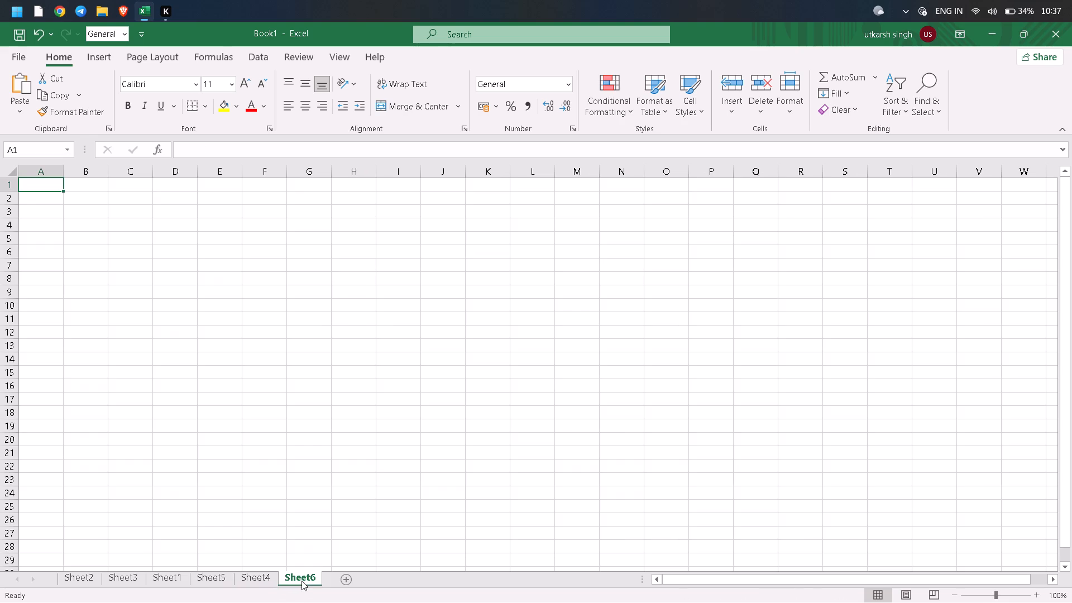
pyautogui.hotkey('ctrl', 'v')
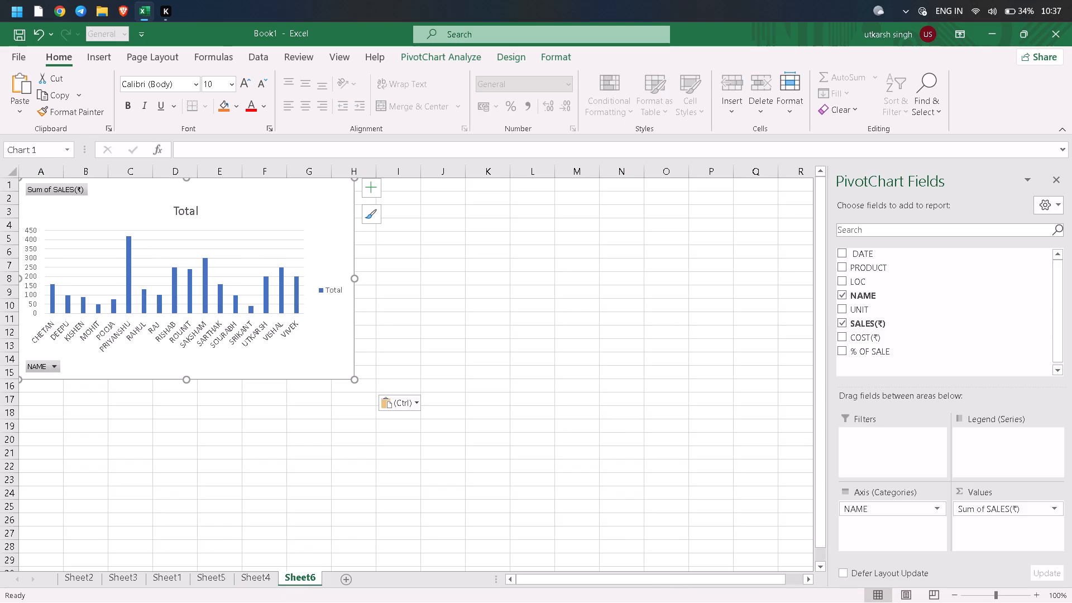
pyautogui.click(478, 309)
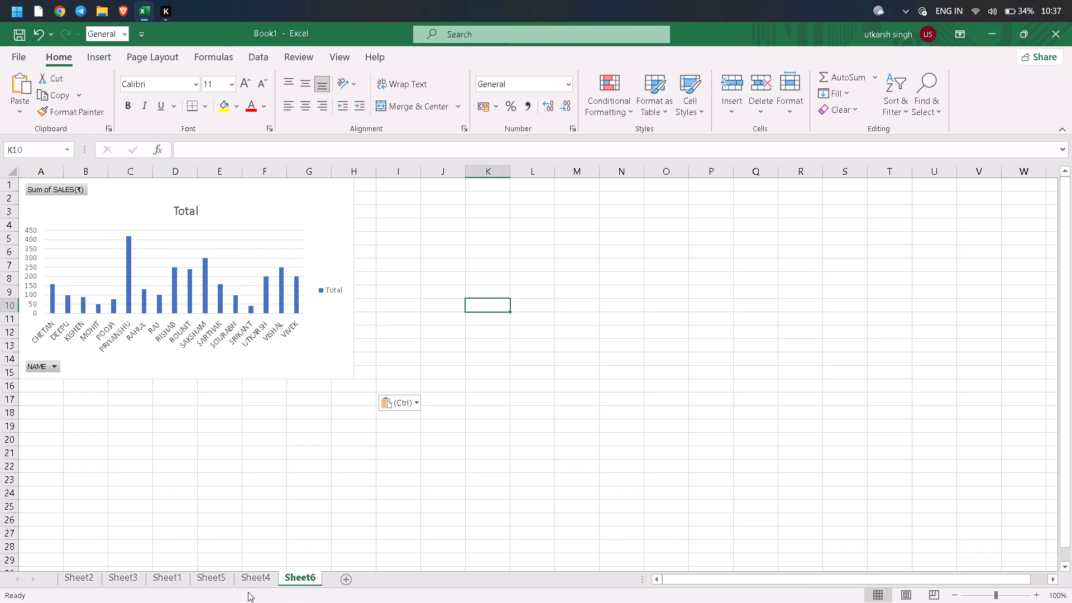
# Rename the pivot table worksheet Sheet5 as SLICER and return to the sales data on Sheet4.
pyautogui.click(229, 580)
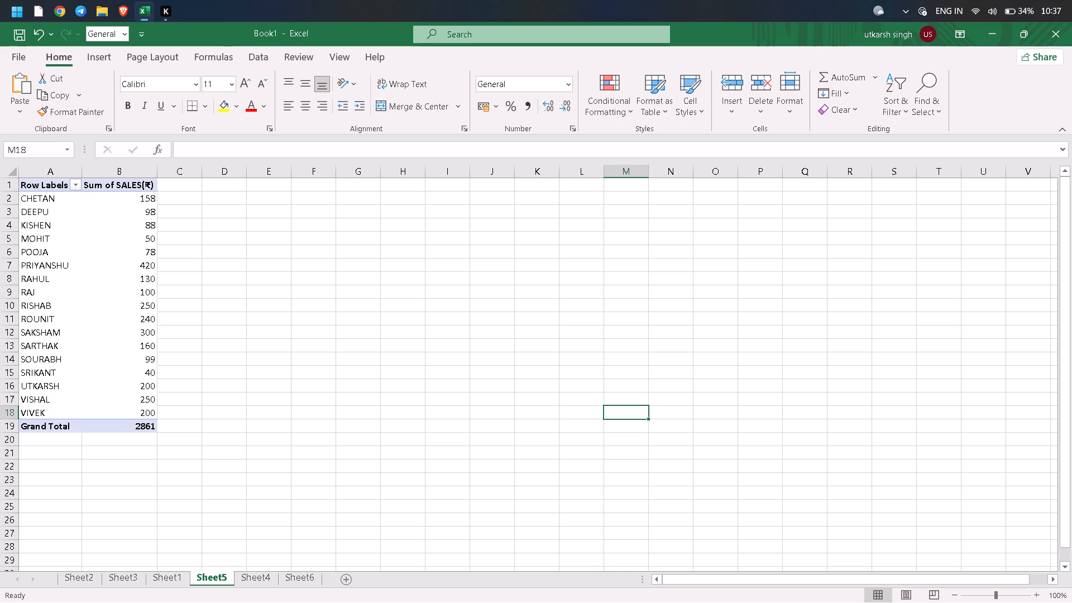
pyautogui.click(209, 577)
pyautogui.click(209, 577)
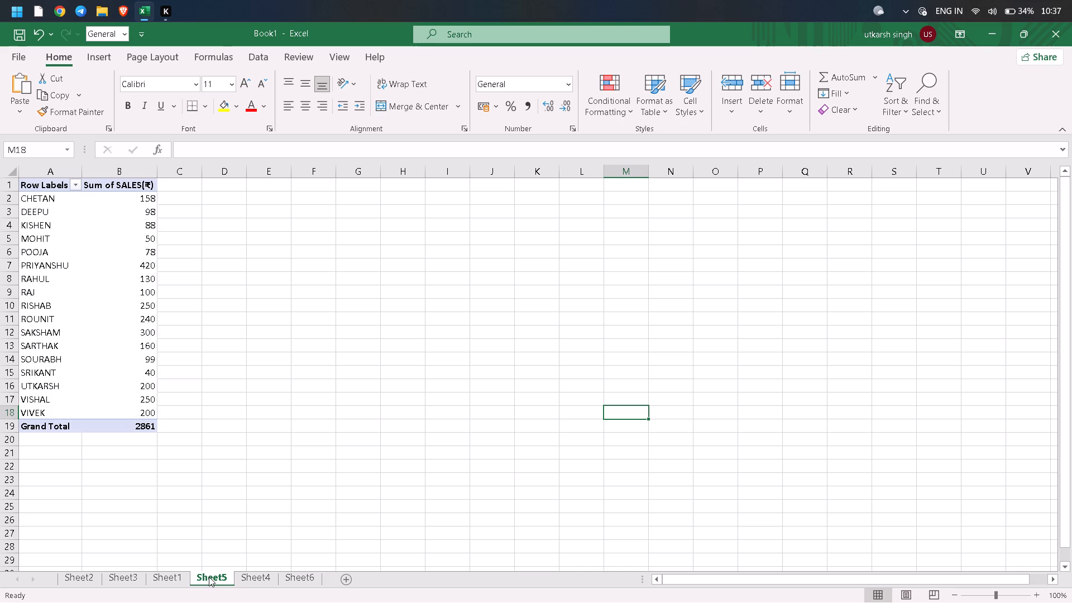
pyautogui.doubleClick(209, 577)
pyautogui.write('SKISCER')
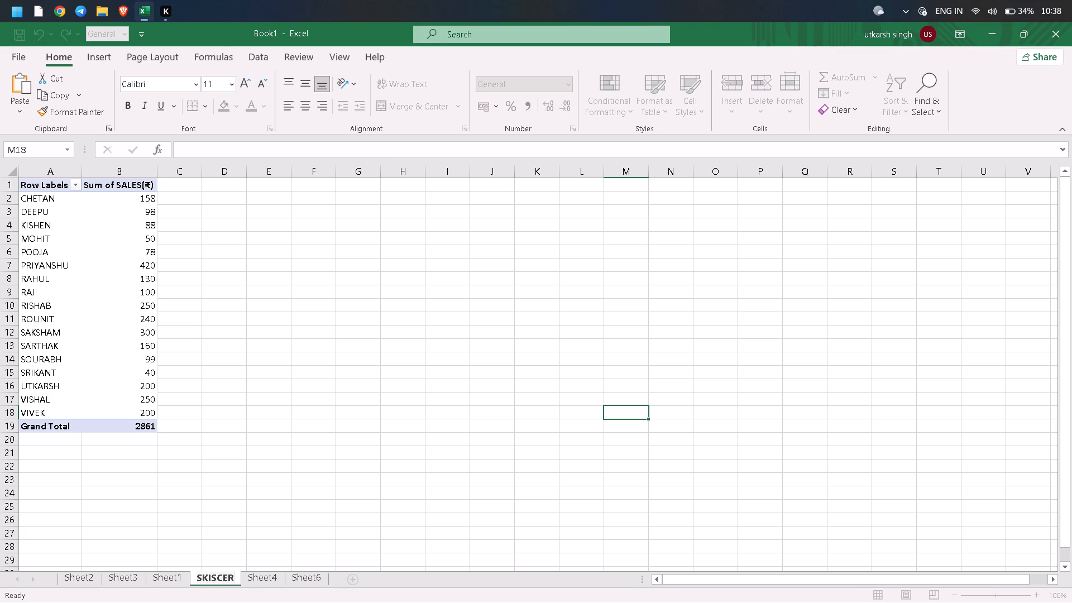
pyautogui.press('BackSpace')
pyautogui.press('BackSpace')
pyautogui.press('BackSpace')
pyautogui.press('BackSpace')
pyautogui.press('BackSpace')
pyautogui.press('BackSpace')
pyautogui.write('LICER')
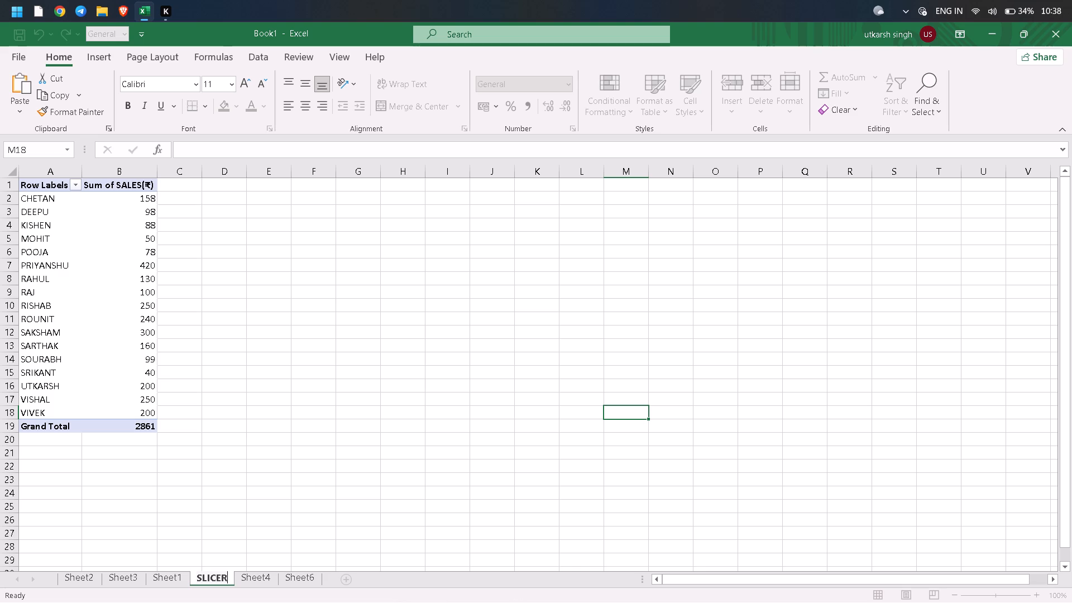
pyautogui.click(259, 582)
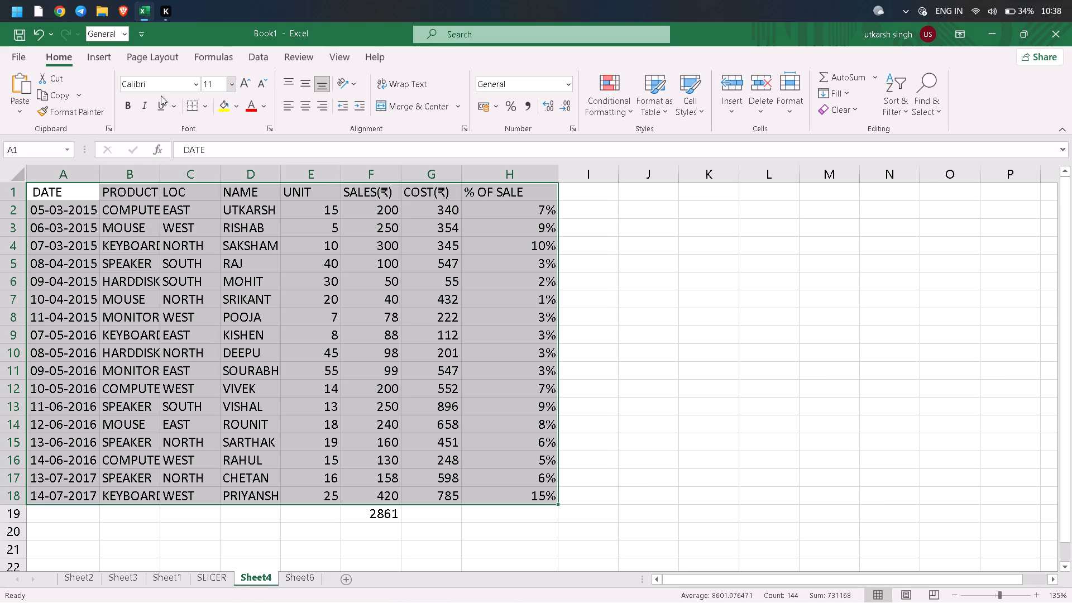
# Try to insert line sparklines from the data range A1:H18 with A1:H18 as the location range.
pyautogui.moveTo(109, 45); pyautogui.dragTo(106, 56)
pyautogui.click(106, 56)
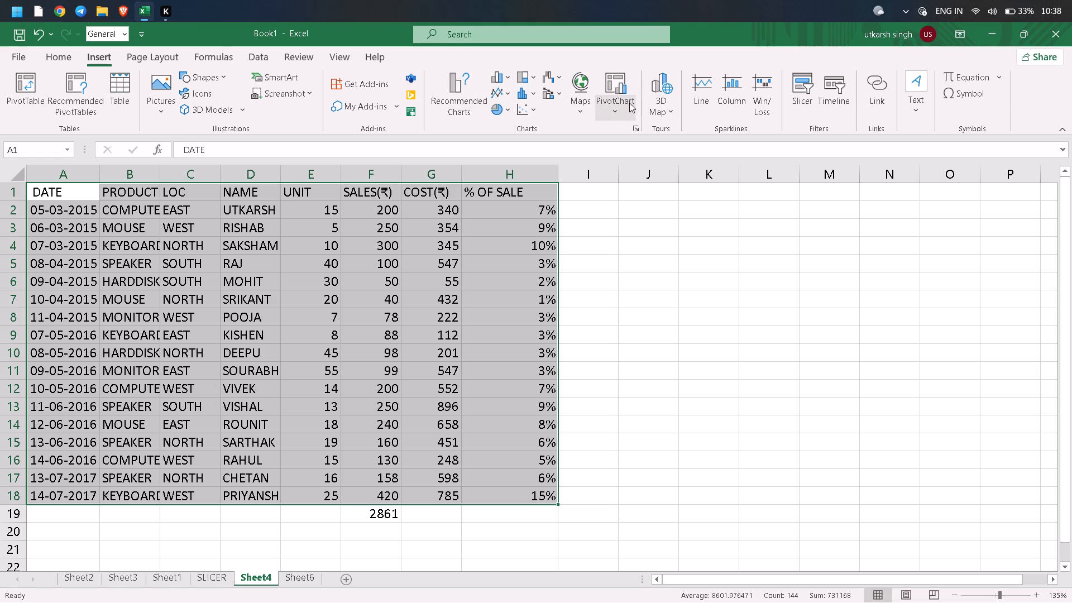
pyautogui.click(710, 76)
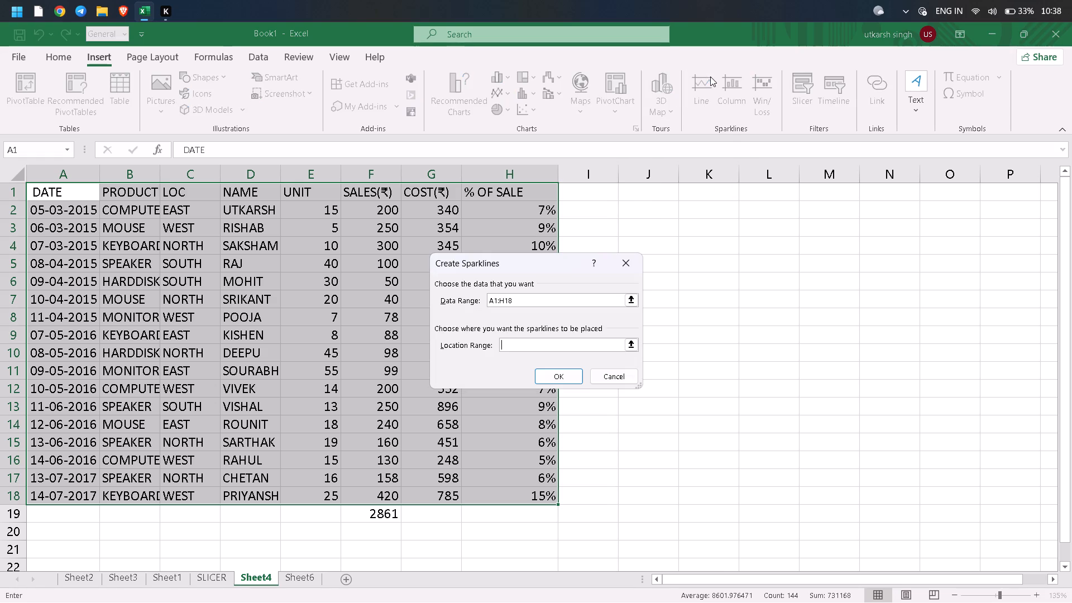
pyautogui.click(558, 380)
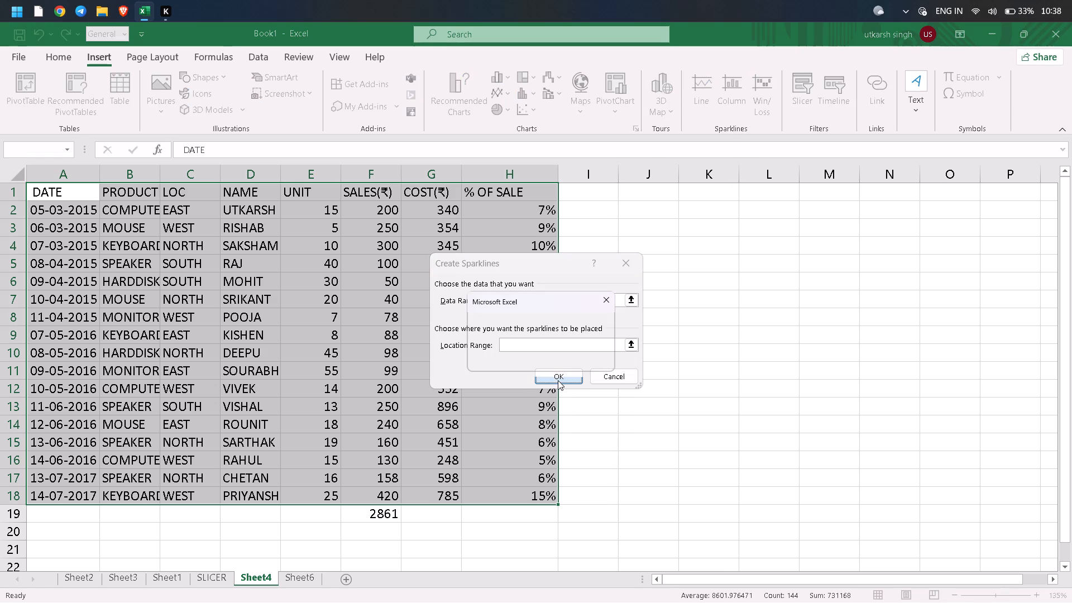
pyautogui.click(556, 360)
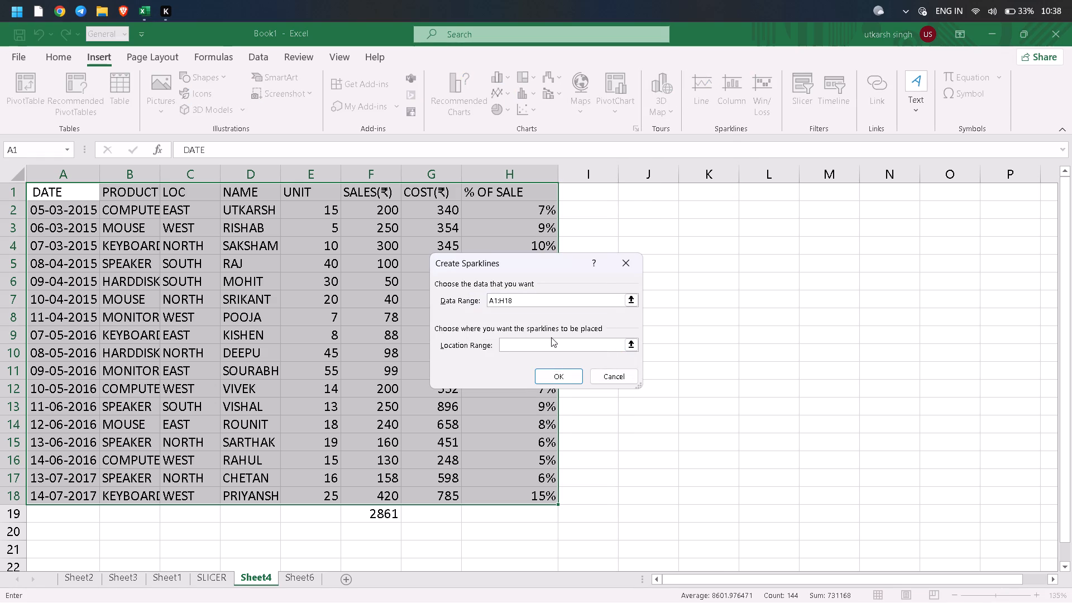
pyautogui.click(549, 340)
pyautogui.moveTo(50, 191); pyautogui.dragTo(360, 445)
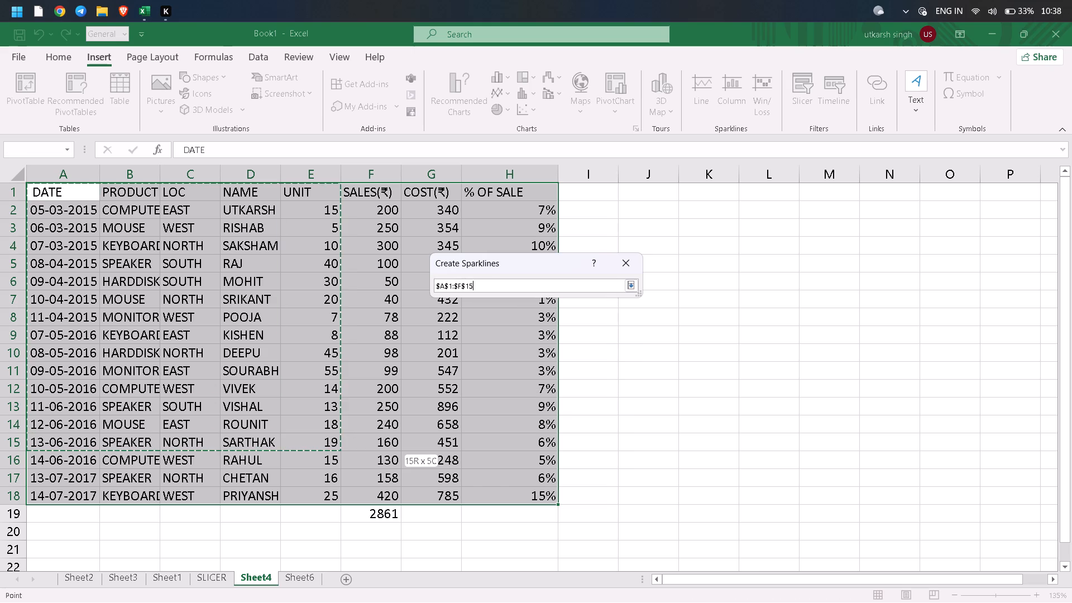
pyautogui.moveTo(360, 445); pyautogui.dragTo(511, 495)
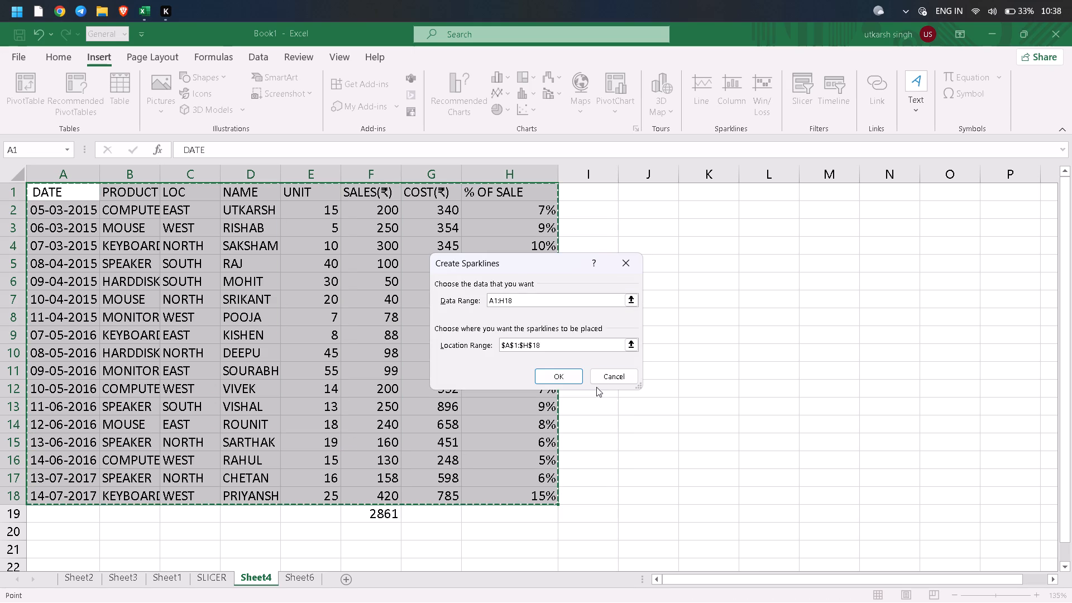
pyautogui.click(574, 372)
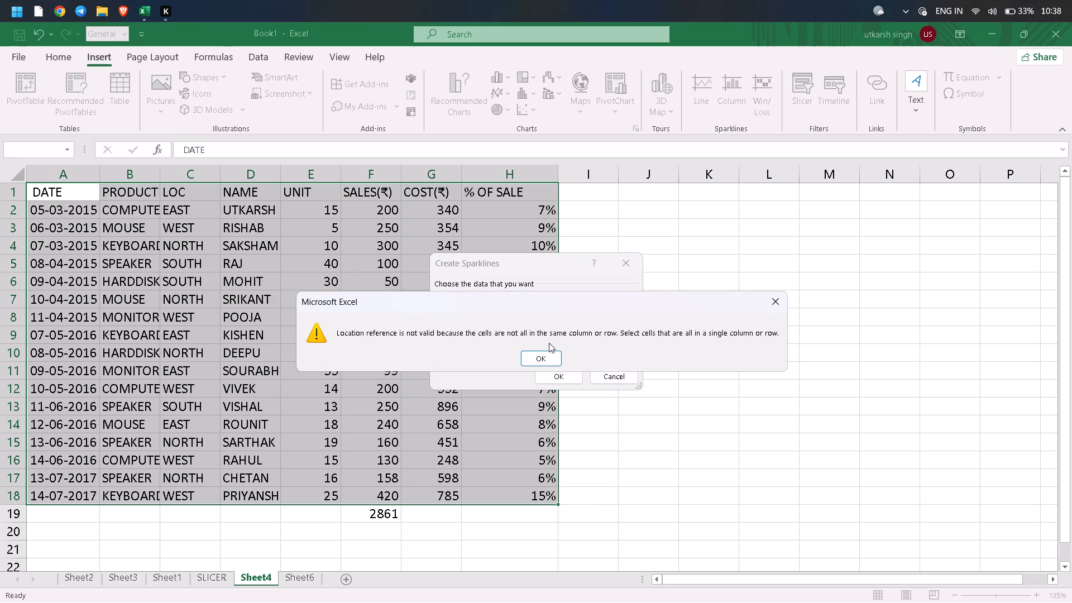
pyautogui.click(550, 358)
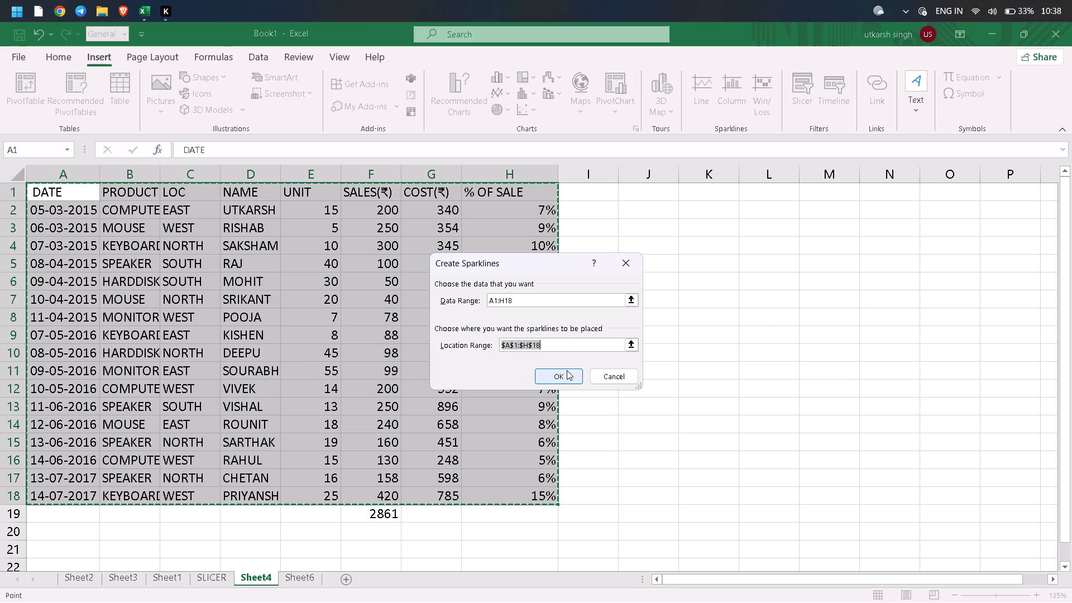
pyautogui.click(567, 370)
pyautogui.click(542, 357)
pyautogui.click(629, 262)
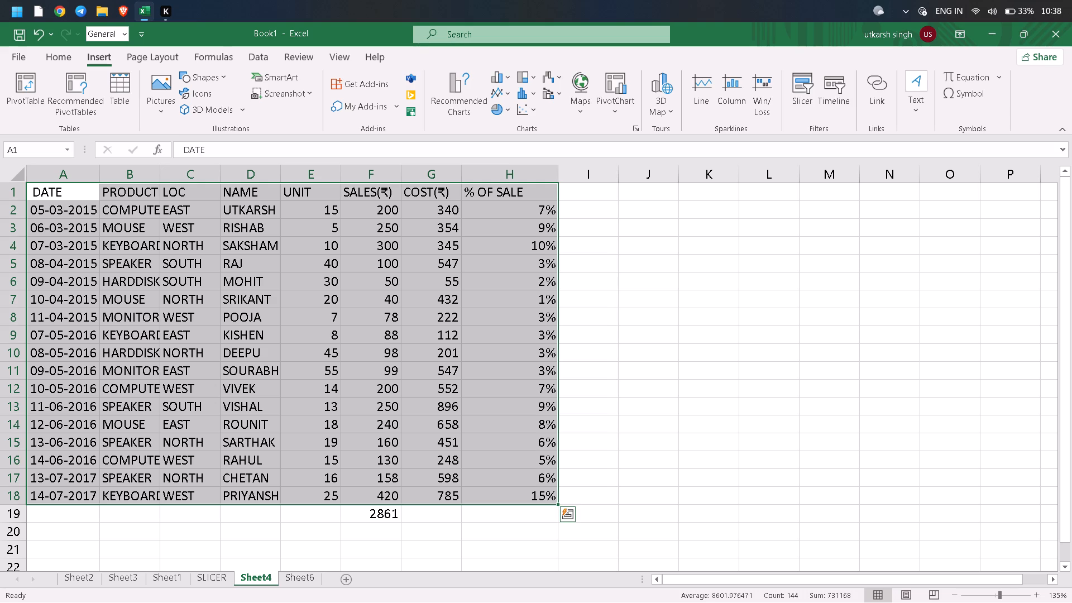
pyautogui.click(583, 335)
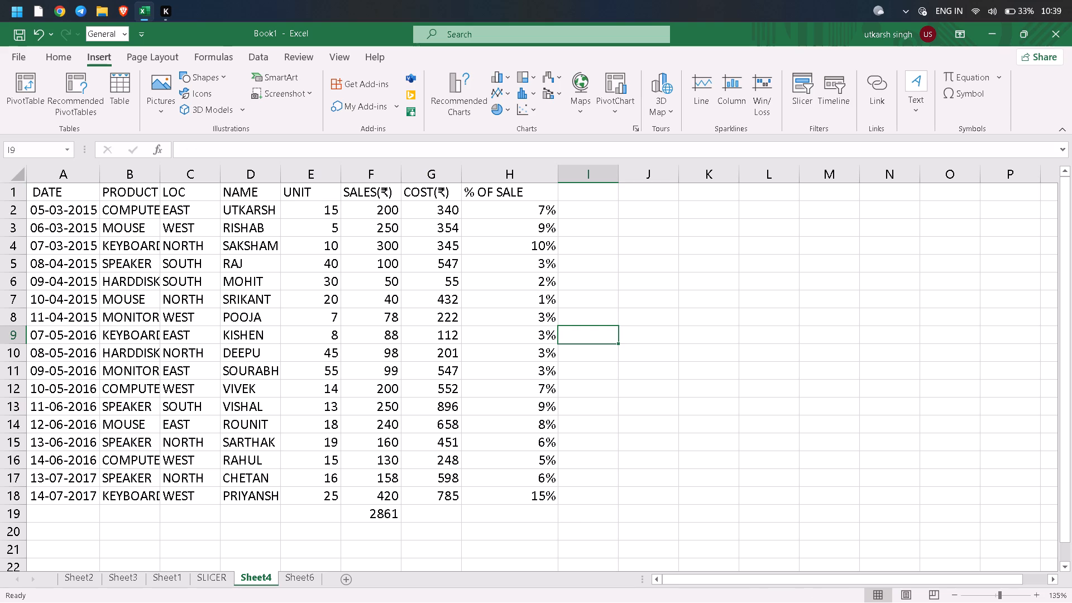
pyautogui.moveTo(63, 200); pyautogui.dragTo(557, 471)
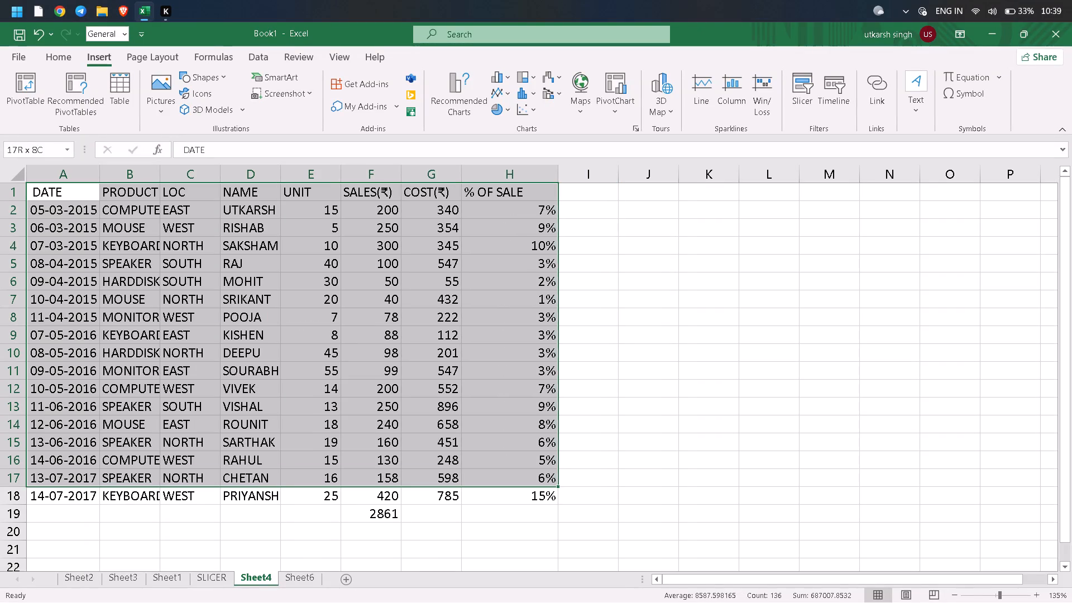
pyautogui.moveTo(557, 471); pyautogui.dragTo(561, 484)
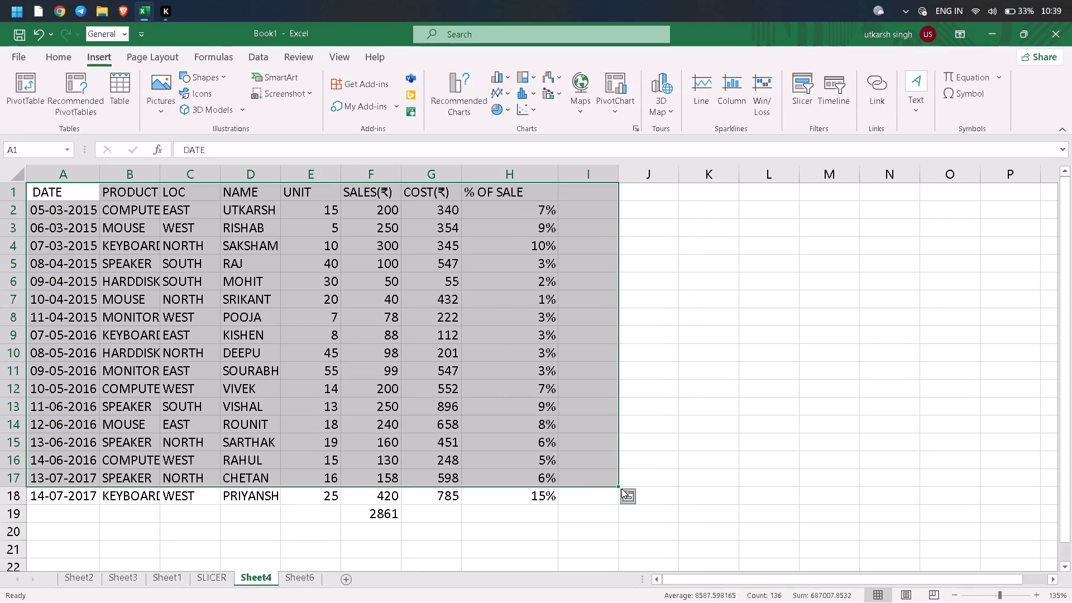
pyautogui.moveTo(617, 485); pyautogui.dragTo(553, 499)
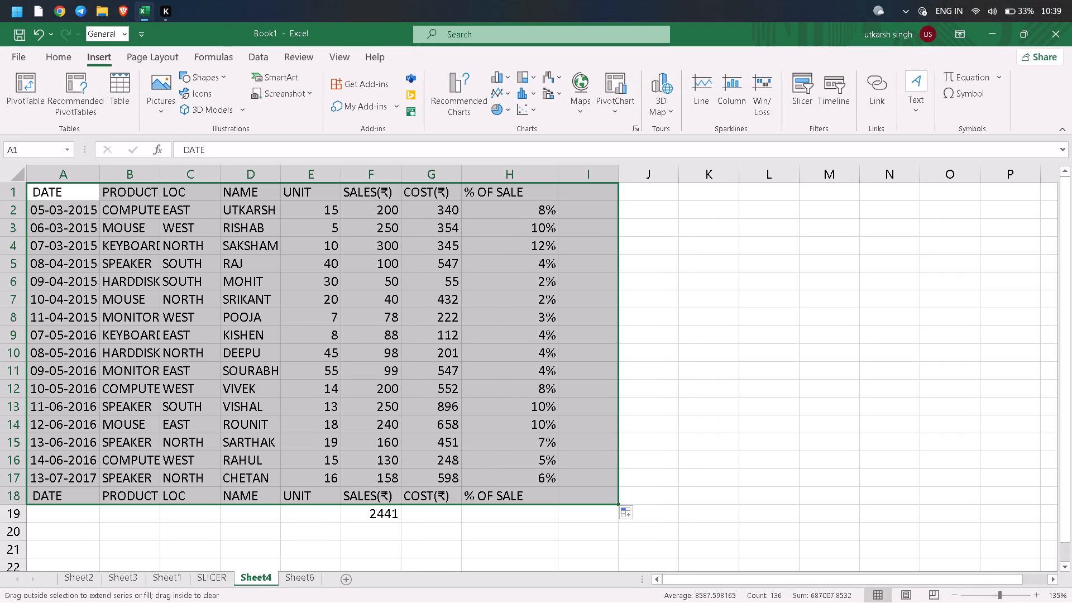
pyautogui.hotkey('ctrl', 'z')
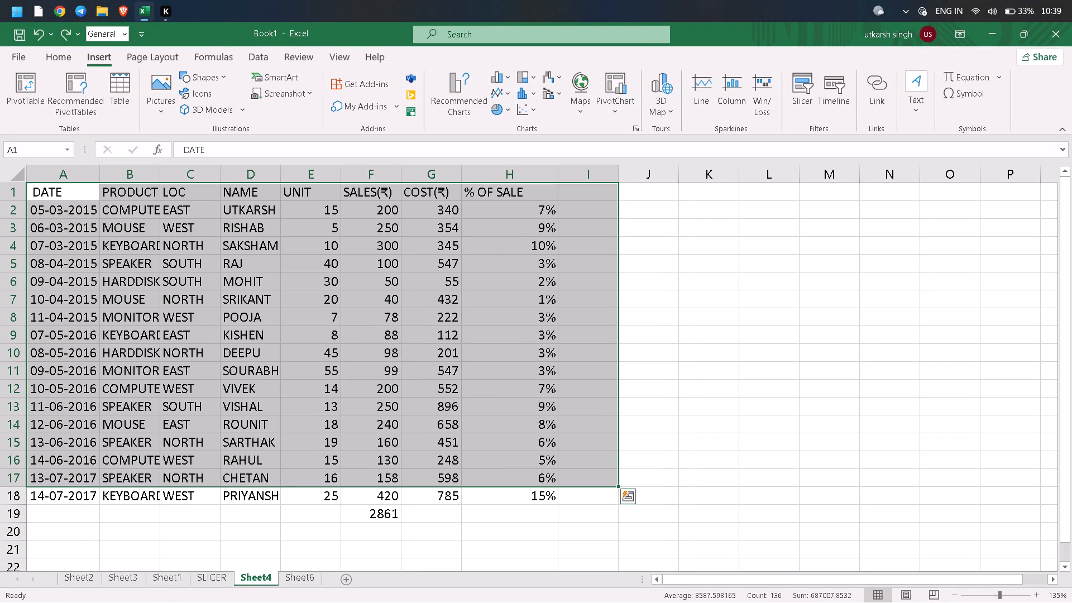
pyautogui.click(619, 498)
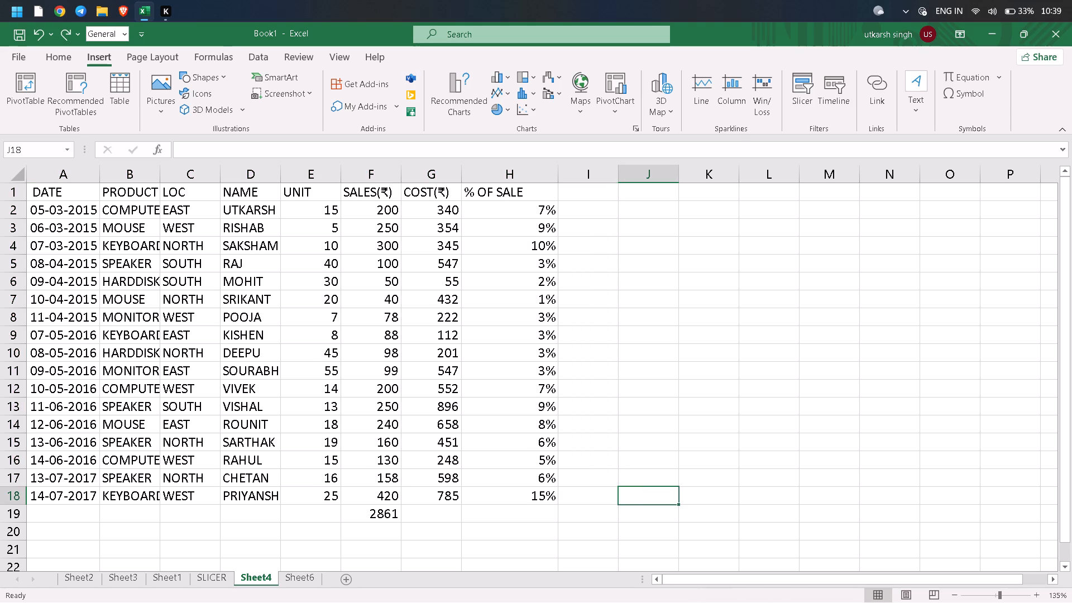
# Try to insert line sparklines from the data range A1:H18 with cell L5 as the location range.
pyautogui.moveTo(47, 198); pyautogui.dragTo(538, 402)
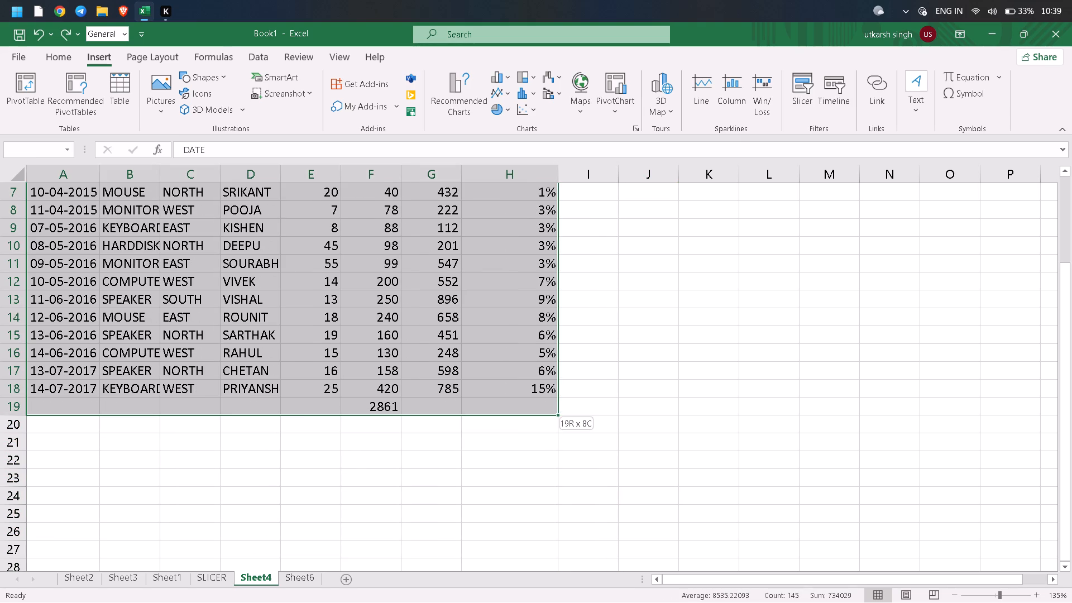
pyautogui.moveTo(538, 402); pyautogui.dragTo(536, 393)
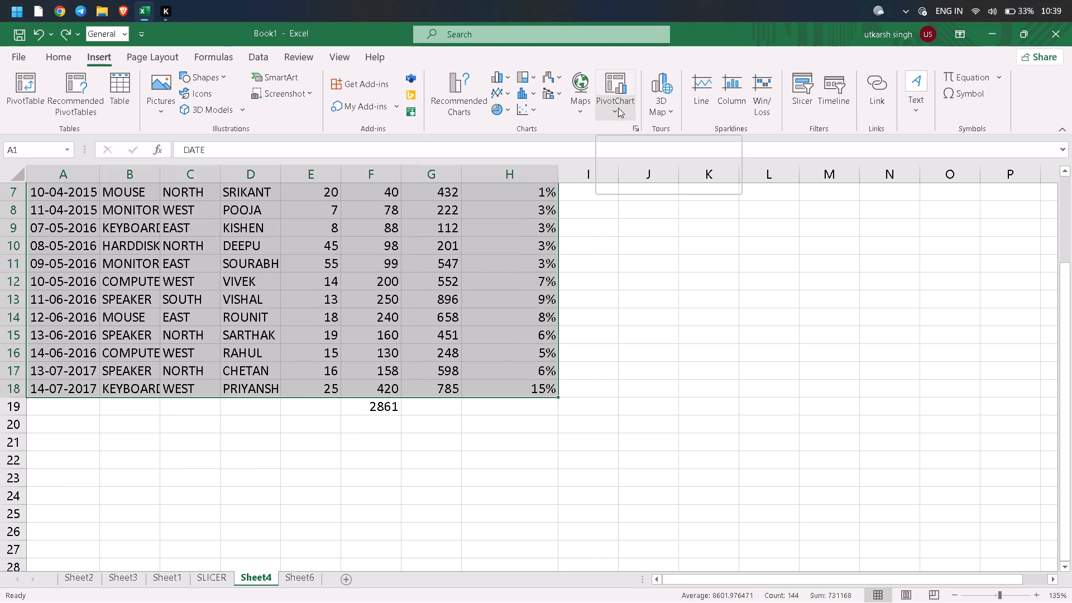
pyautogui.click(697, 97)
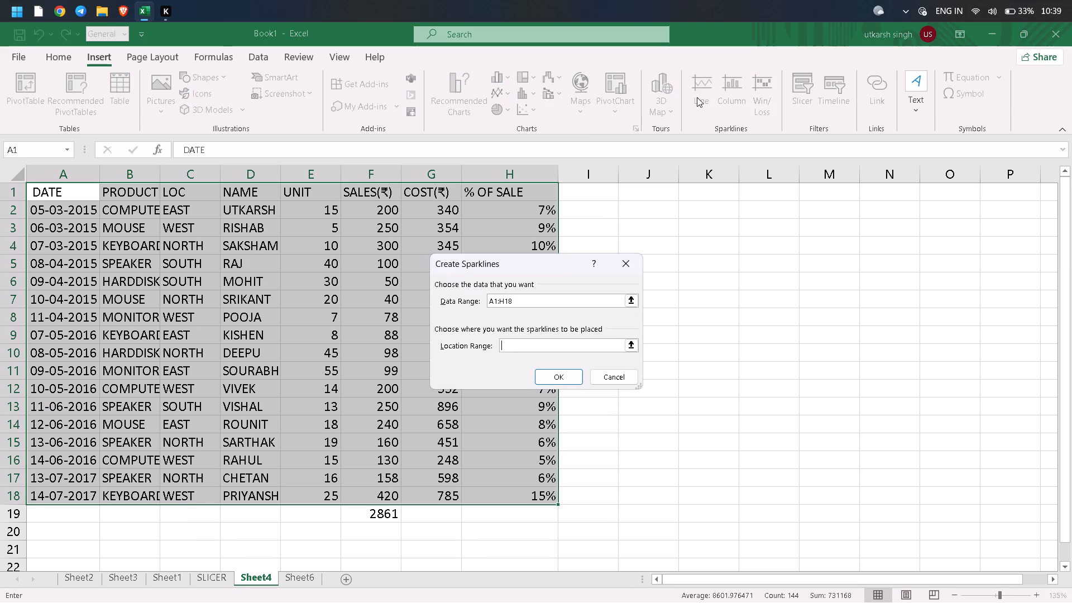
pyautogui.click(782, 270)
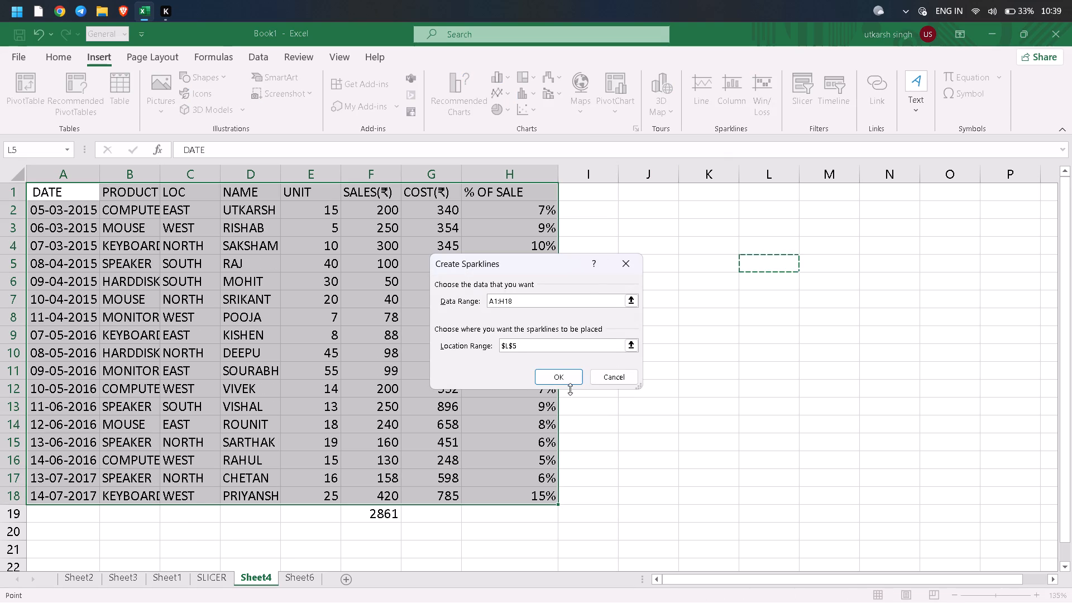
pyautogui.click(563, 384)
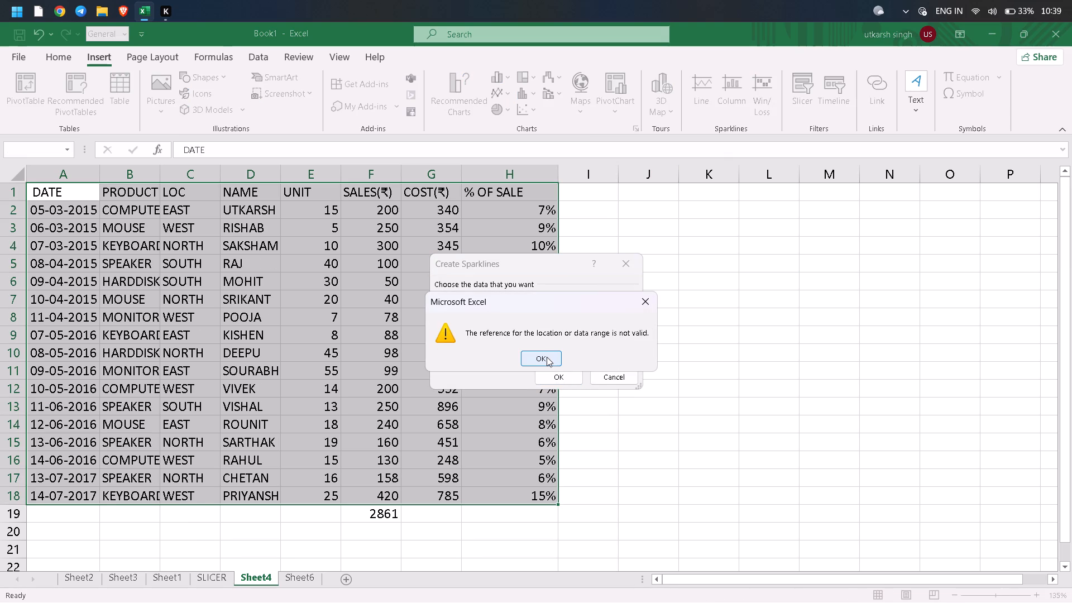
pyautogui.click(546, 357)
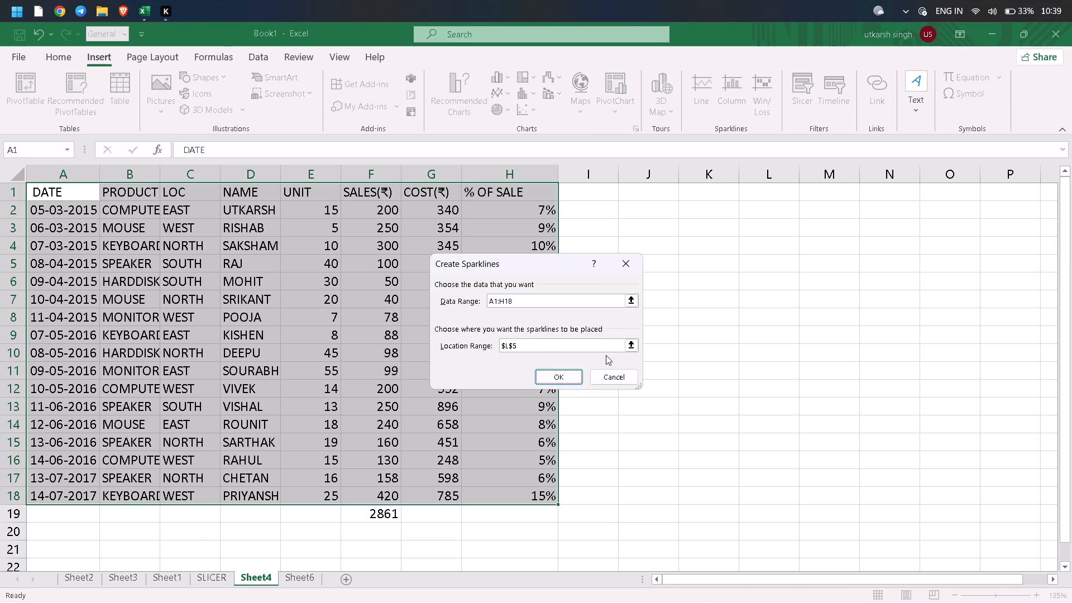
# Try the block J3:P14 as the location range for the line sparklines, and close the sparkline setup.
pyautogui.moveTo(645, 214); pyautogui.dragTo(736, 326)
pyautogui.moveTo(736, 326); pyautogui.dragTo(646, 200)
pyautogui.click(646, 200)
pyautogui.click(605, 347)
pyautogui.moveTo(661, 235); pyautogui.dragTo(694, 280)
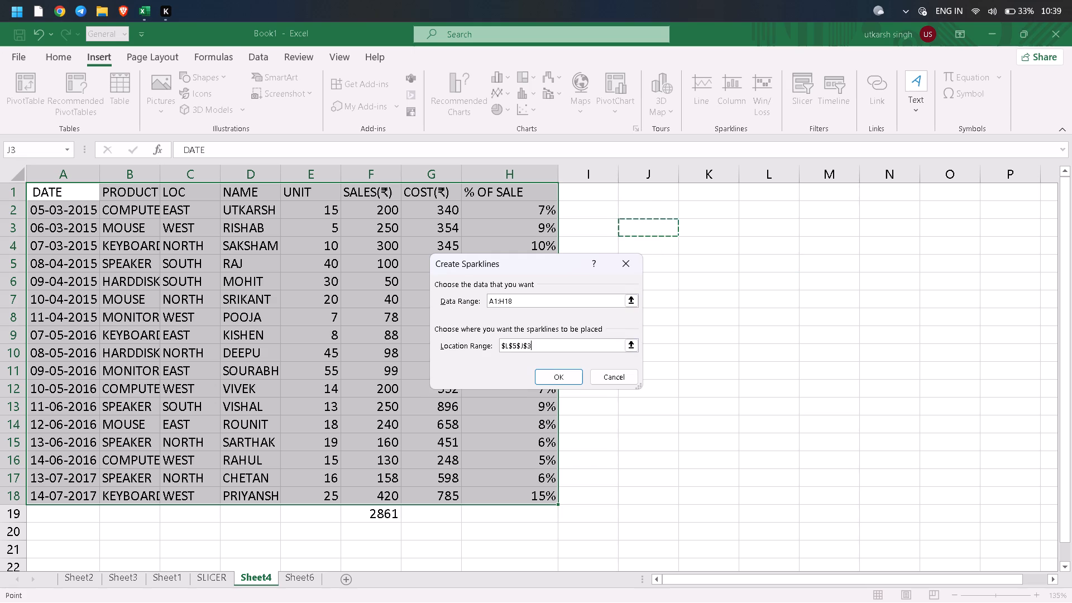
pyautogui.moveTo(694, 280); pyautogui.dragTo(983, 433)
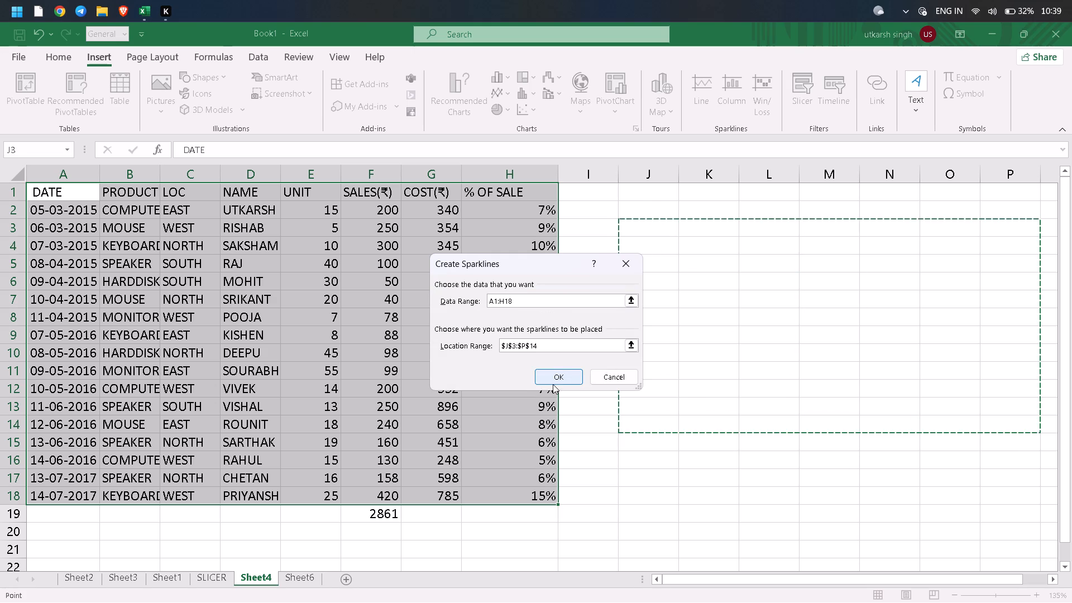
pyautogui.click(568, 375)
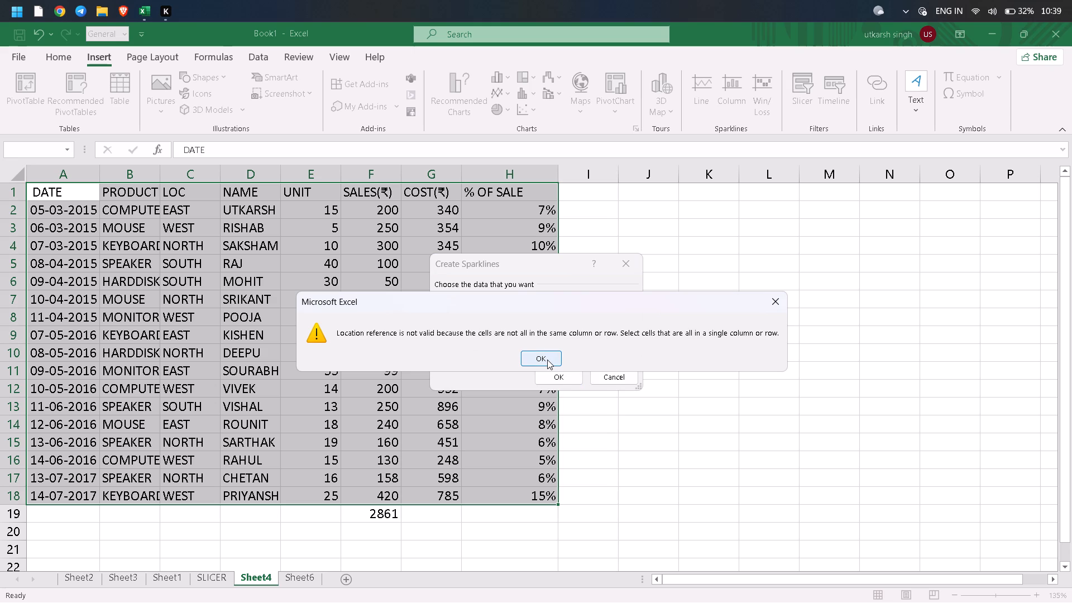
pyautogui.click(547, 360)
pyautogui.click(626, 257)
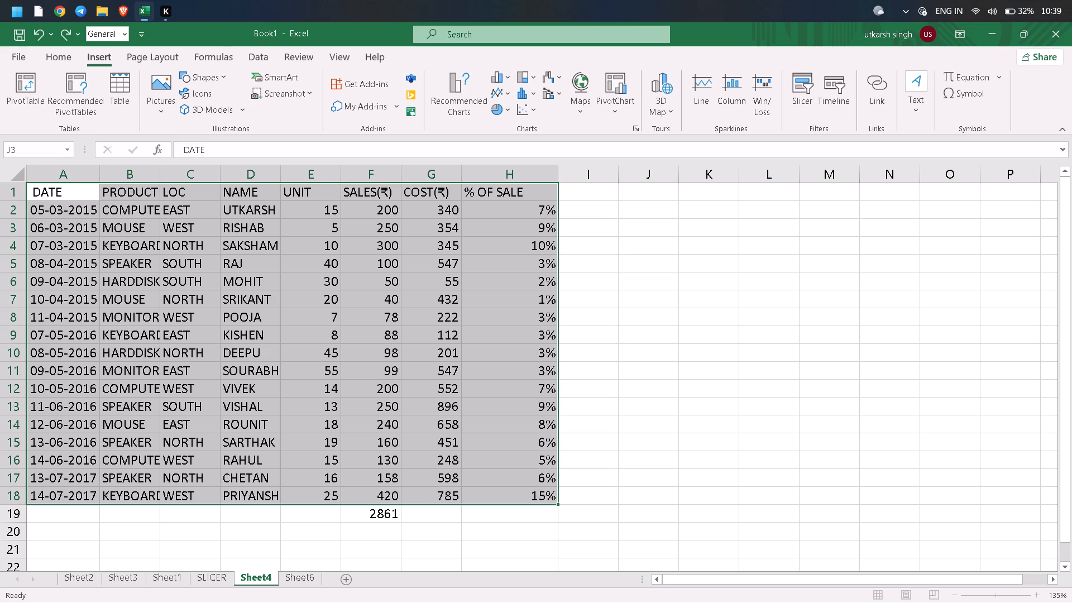
# Start inserting line sparklines again with A1:H18 as the data range.
pyautogui.click(620, 114)
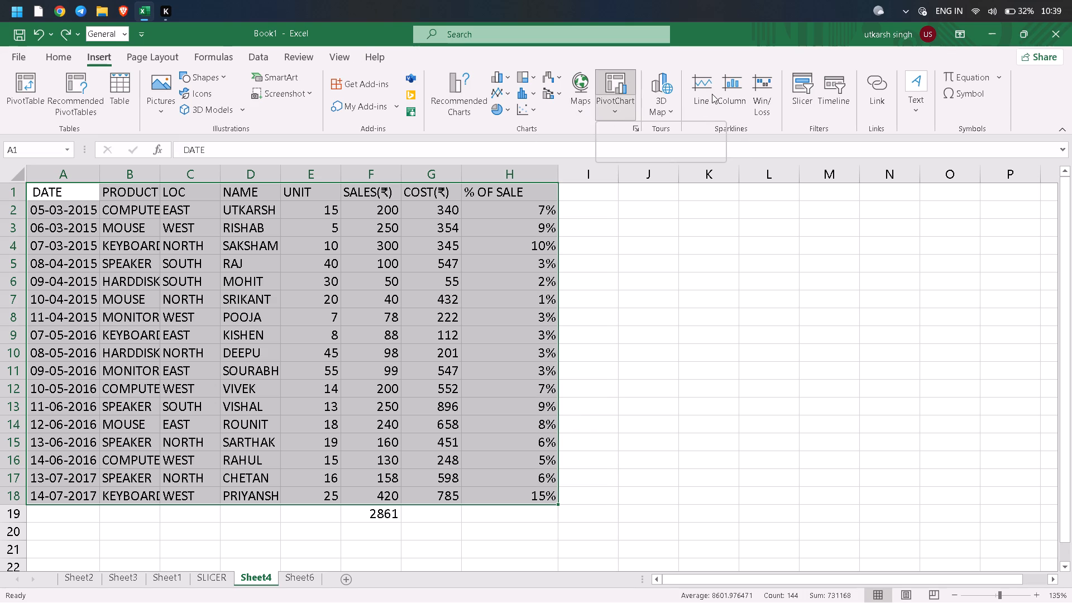
pyautogui.click(711, 92)
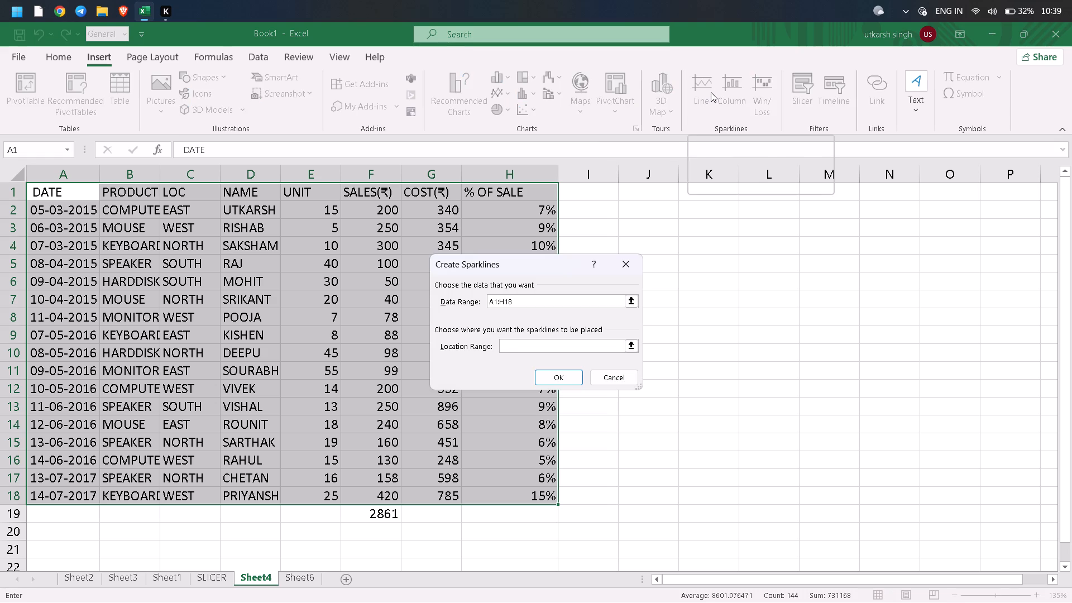
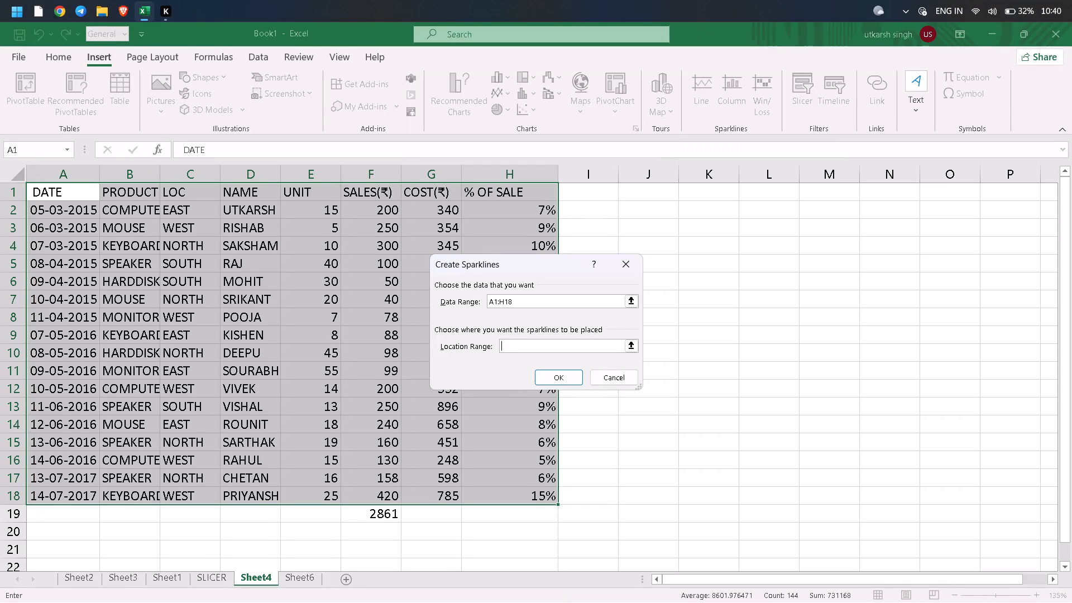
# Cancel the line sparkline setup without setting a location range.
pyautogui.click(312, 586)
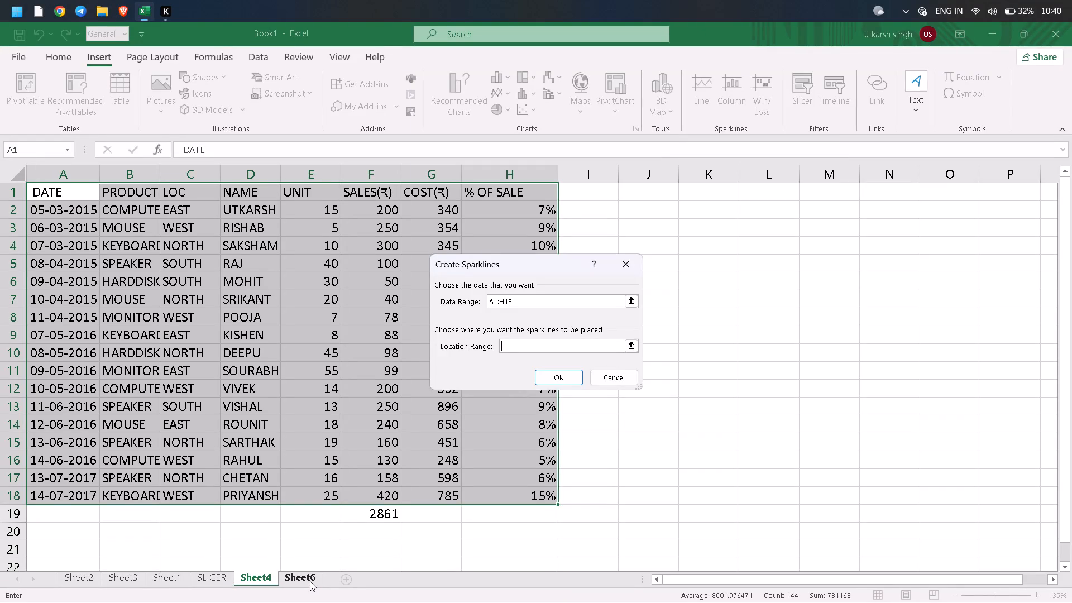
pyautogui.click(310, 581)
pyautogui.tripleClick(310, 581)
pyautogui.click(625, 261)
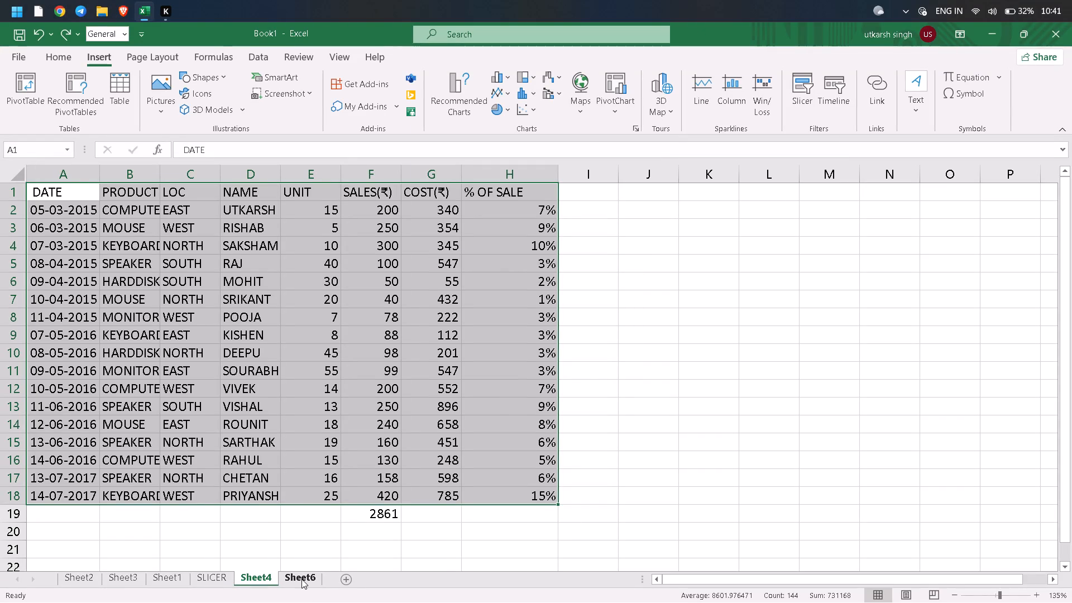
# Rename the PivotChart worksheet Sheet6 as DASHBOARD.
pyautogui.click(301, 579)
pyautogui.doubleClick(301, 579)
pyautogui.click(301, 579)
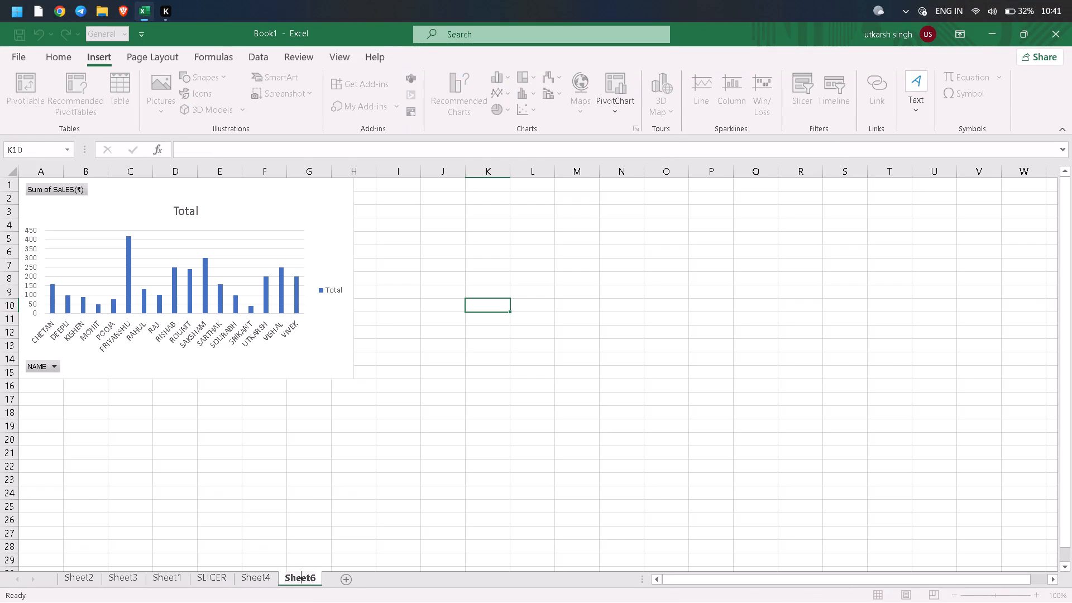
pyautogui.doubleClick(301, 579)
pyautogui.write('DASHBOARD')
pyautogui.press('Return')
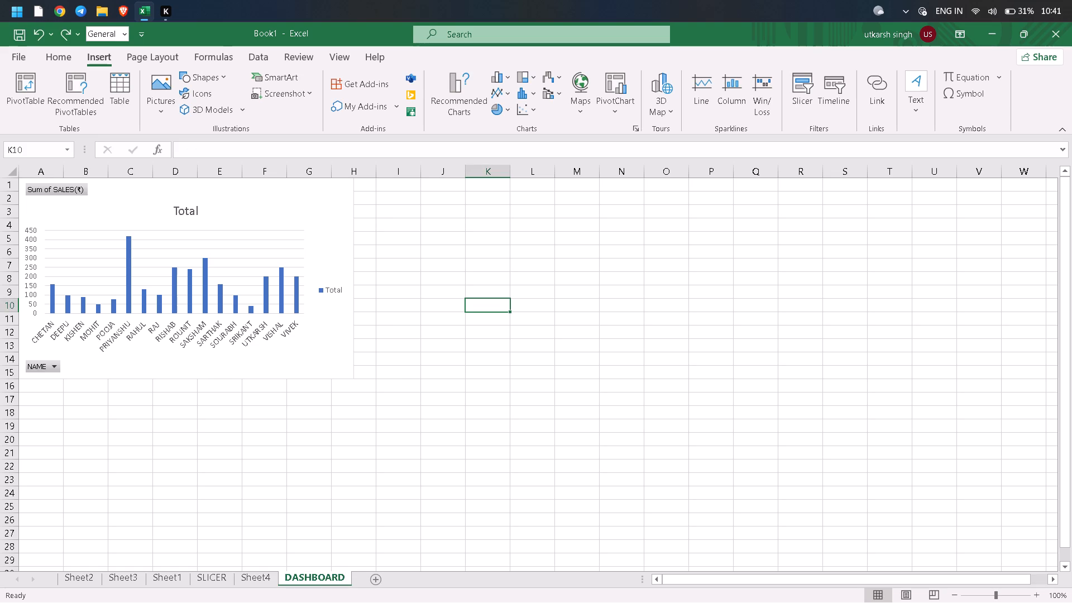
pyautogui.click(511, 366)
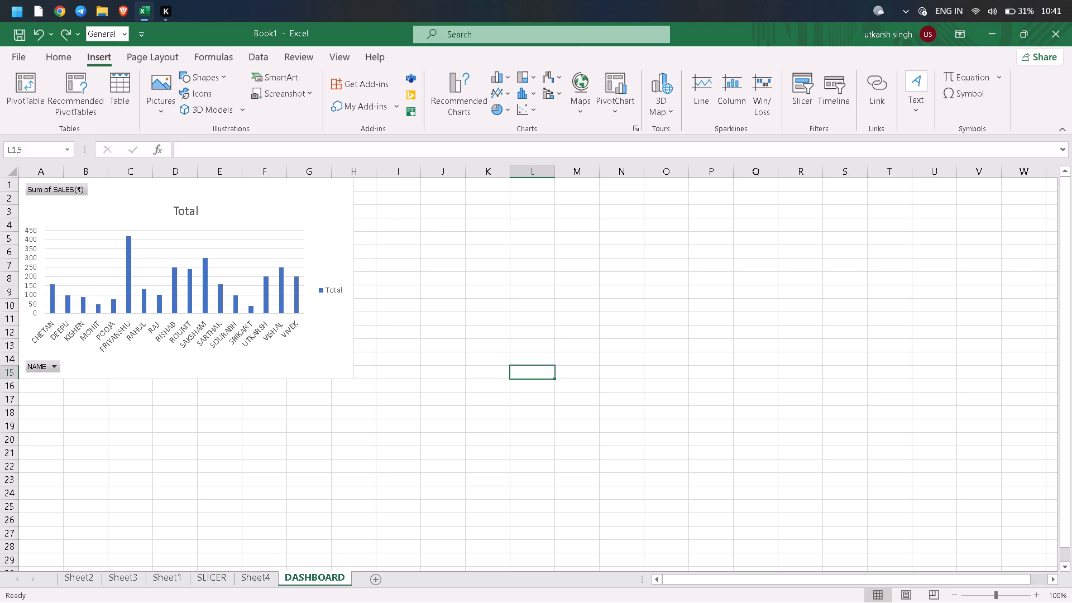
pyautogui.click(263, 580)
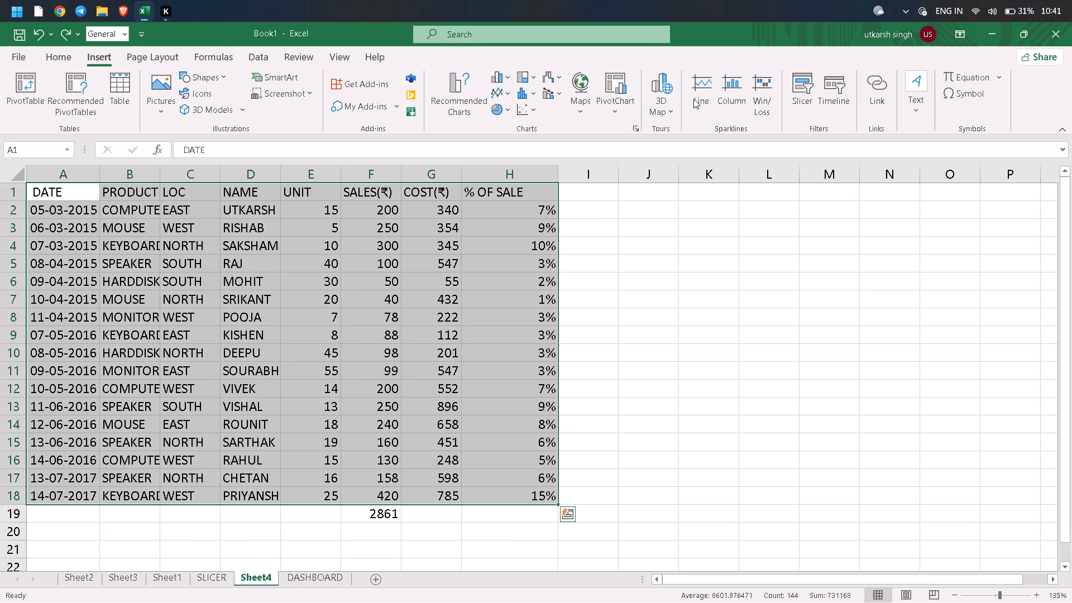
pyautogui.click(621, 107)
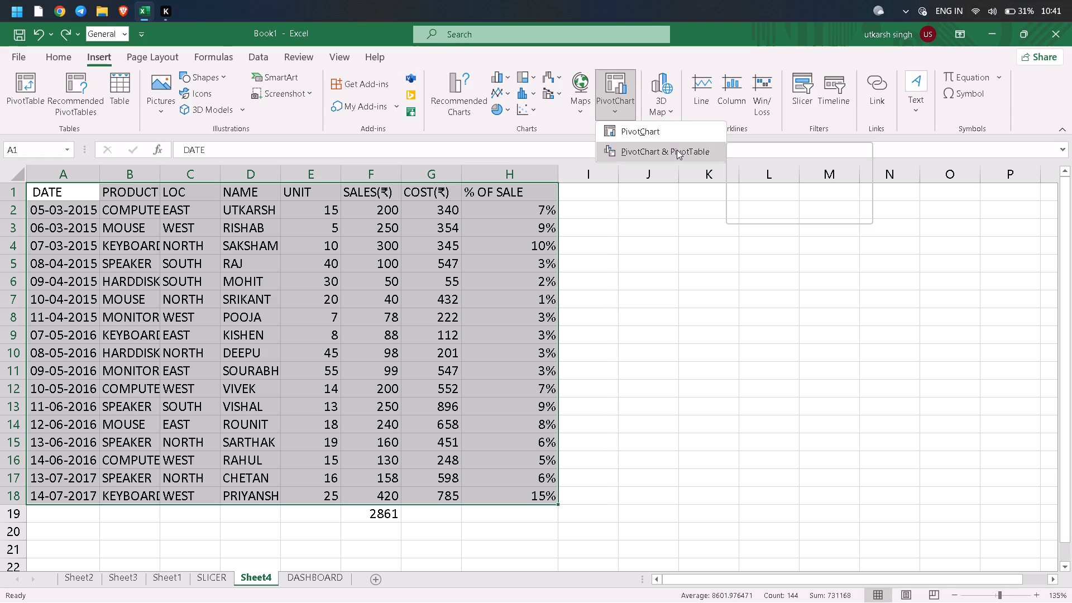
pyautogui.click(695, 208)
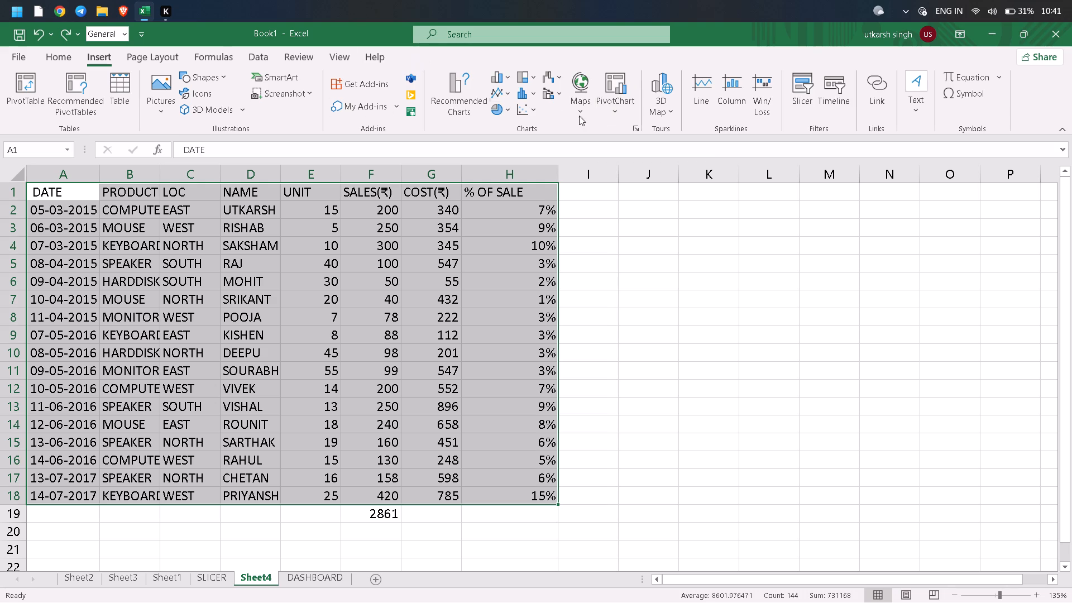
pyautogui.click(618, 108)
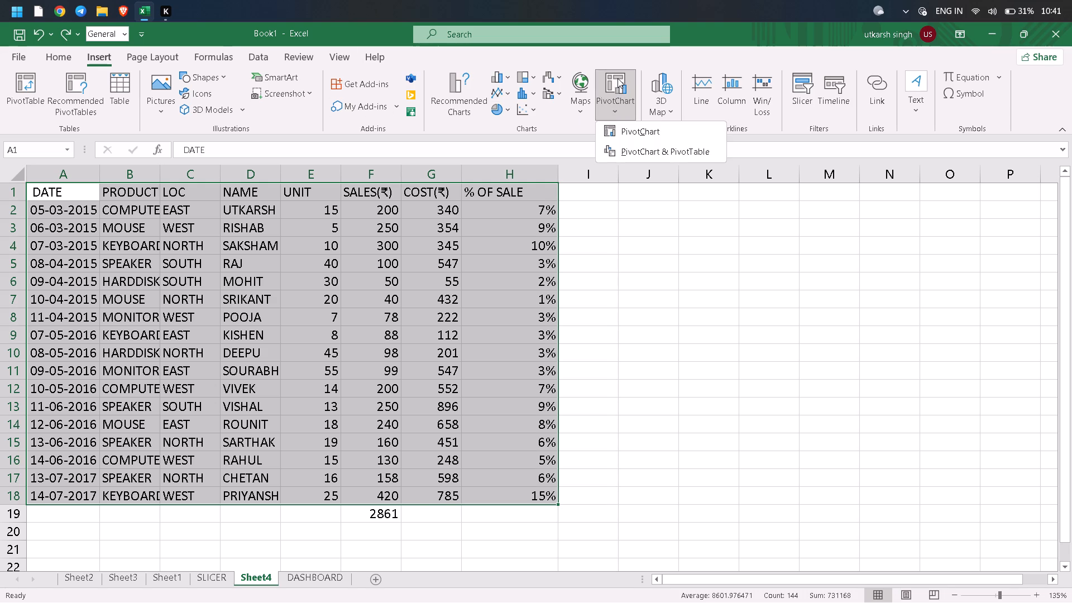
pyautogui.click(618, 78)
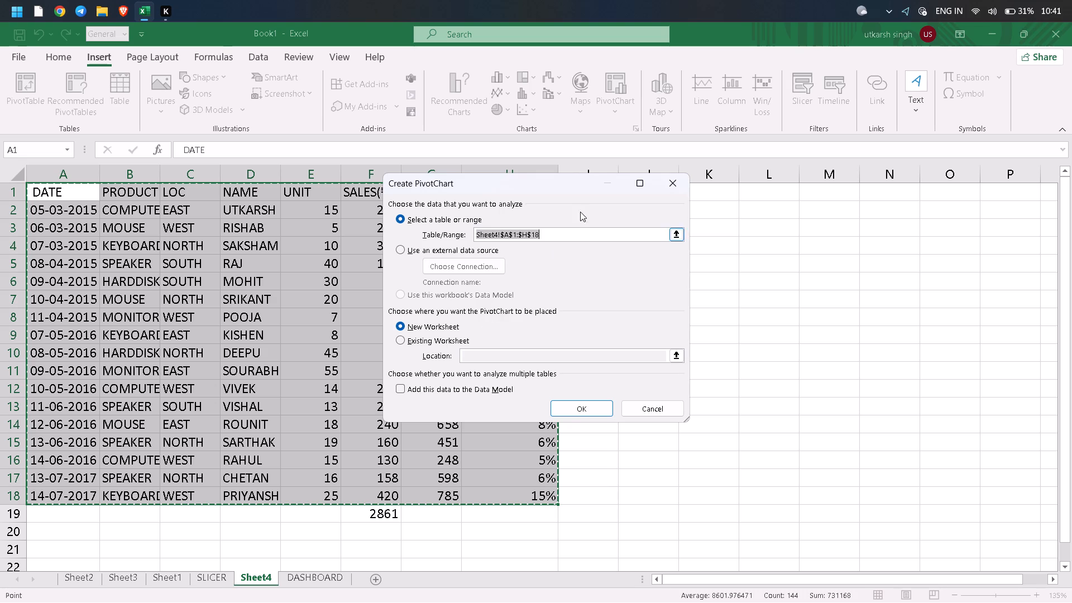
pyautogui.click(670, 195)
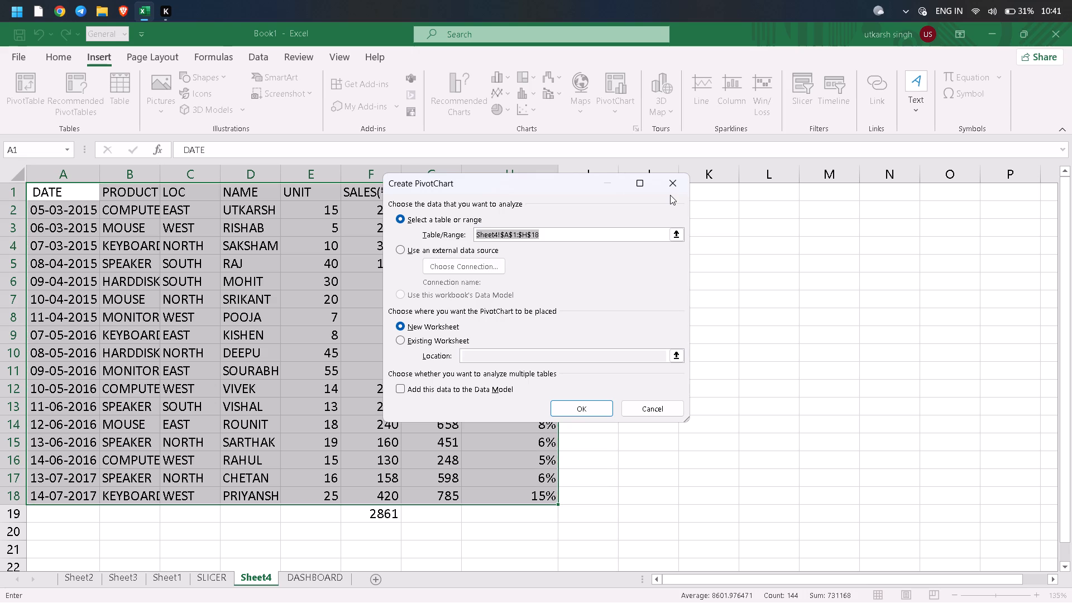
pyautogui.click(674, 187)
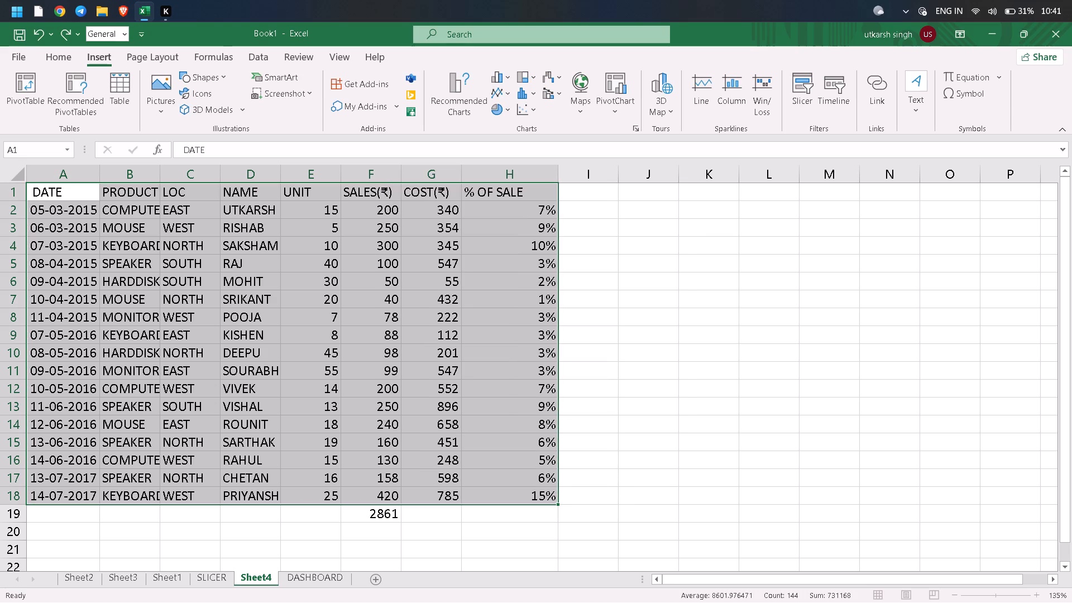
# Select the sales-by-name PivotChart on the DASHBOARD sheet and bring up the line and area chart types for it.
pyautogui.click(338, 579)
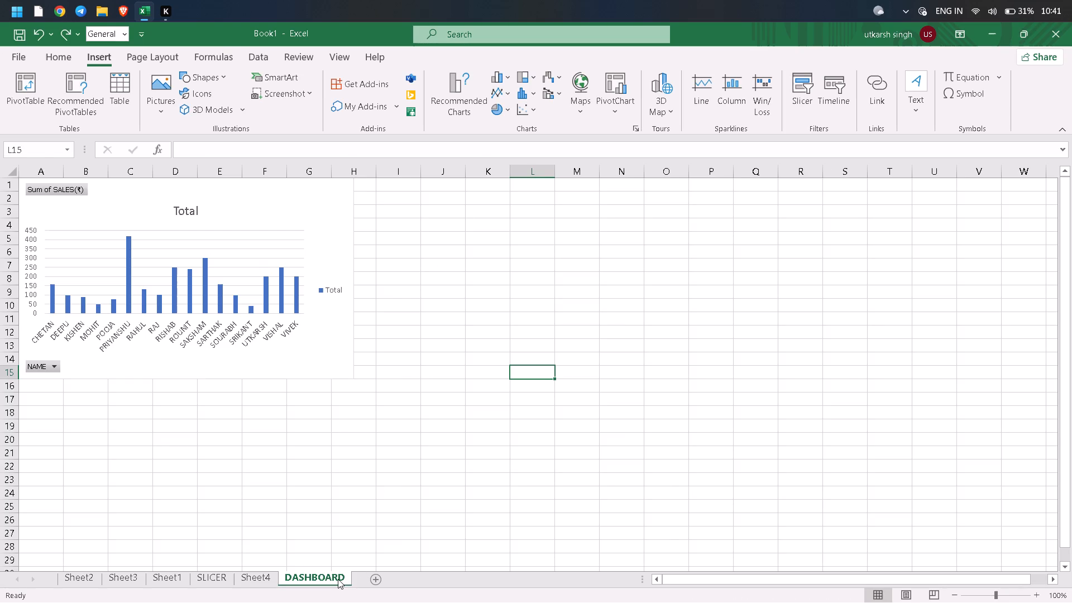
pyautogui.click(260, 337)
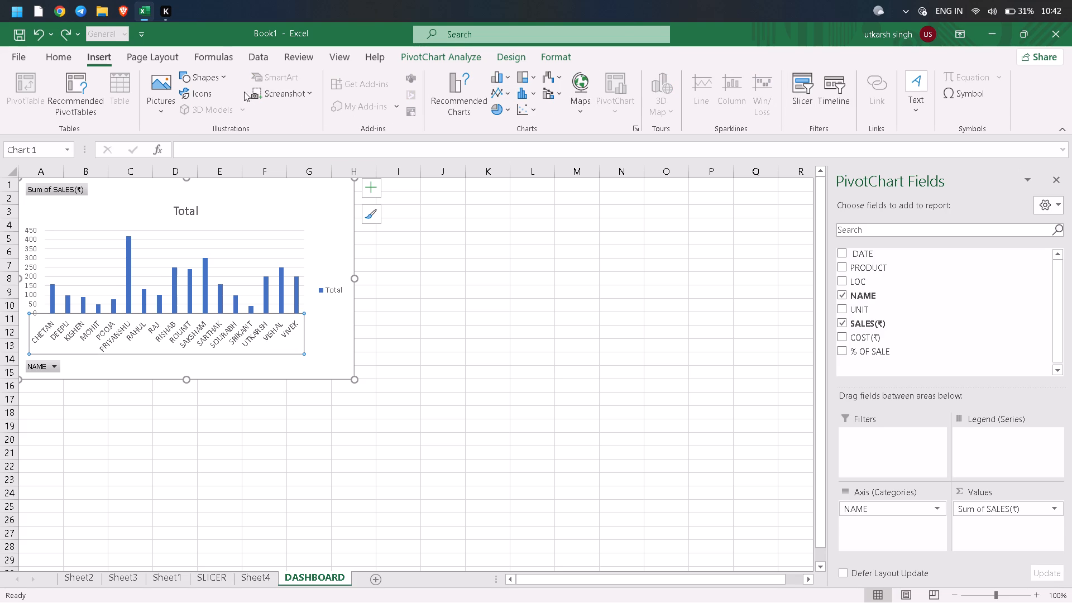
pyautogui.click(508, 94)
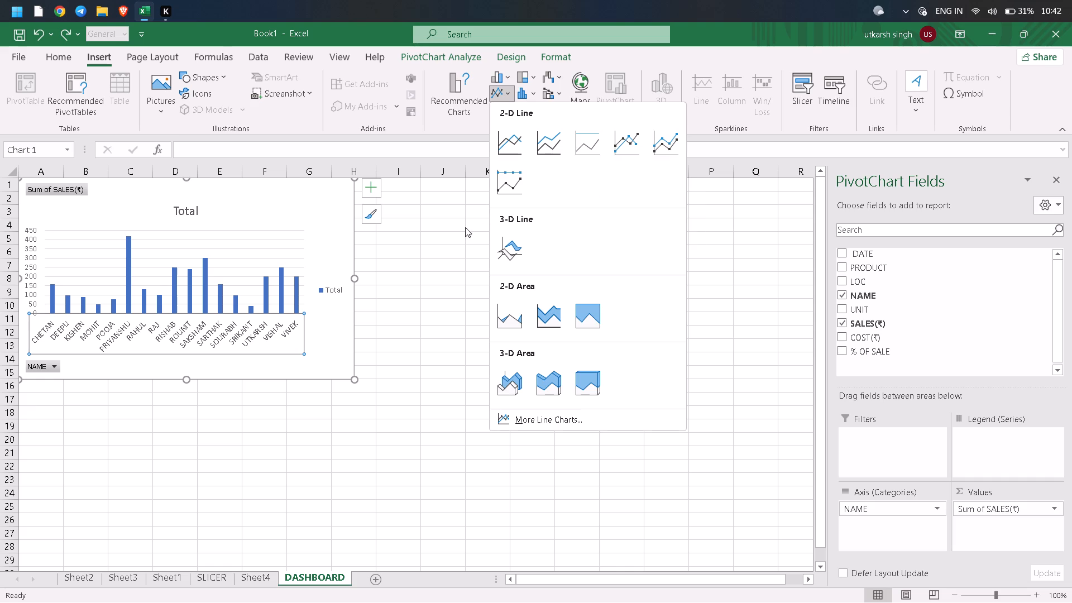
pyautogui.click(456, 262)
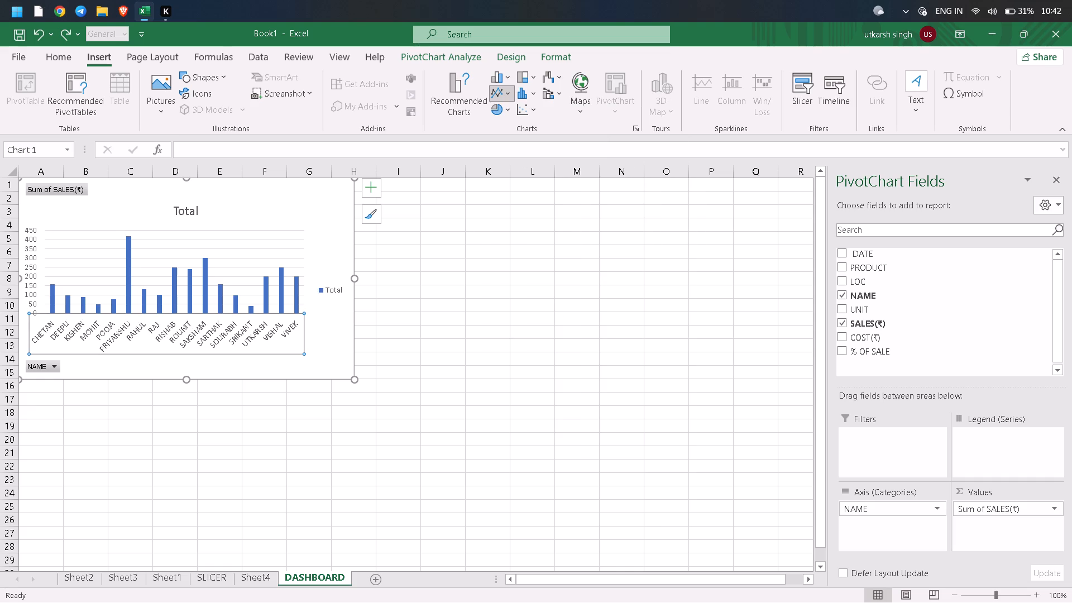
pyautogui.click(202, 332)
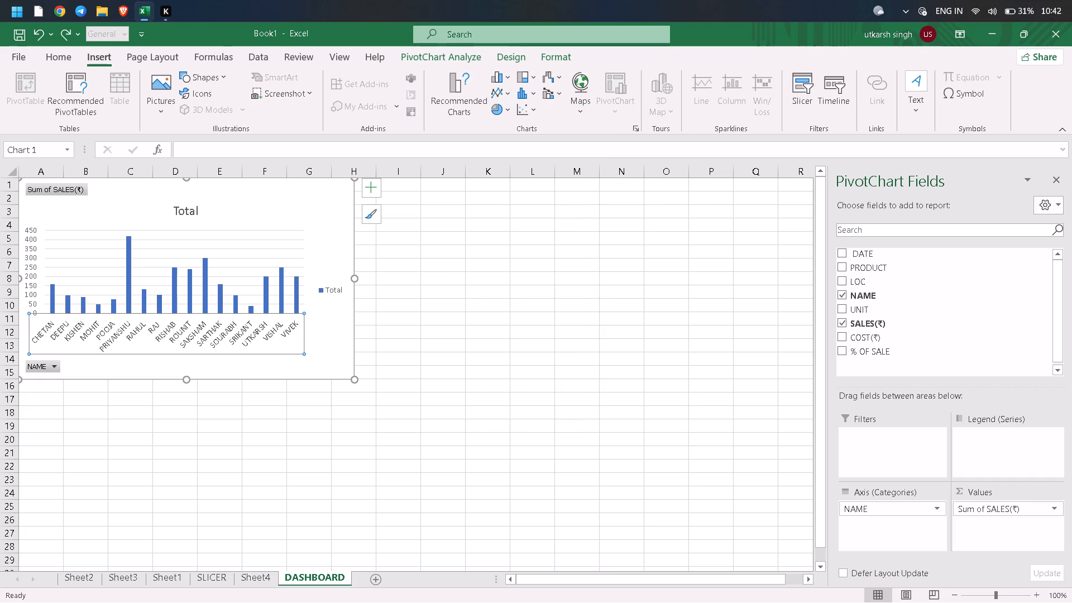
pyautogui.click(510, 95)
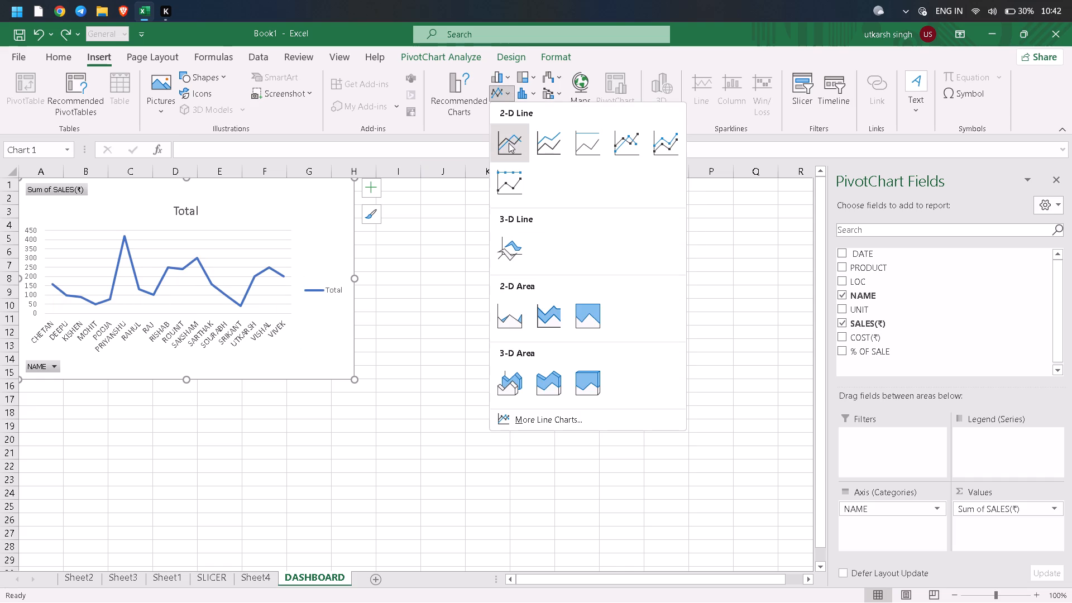
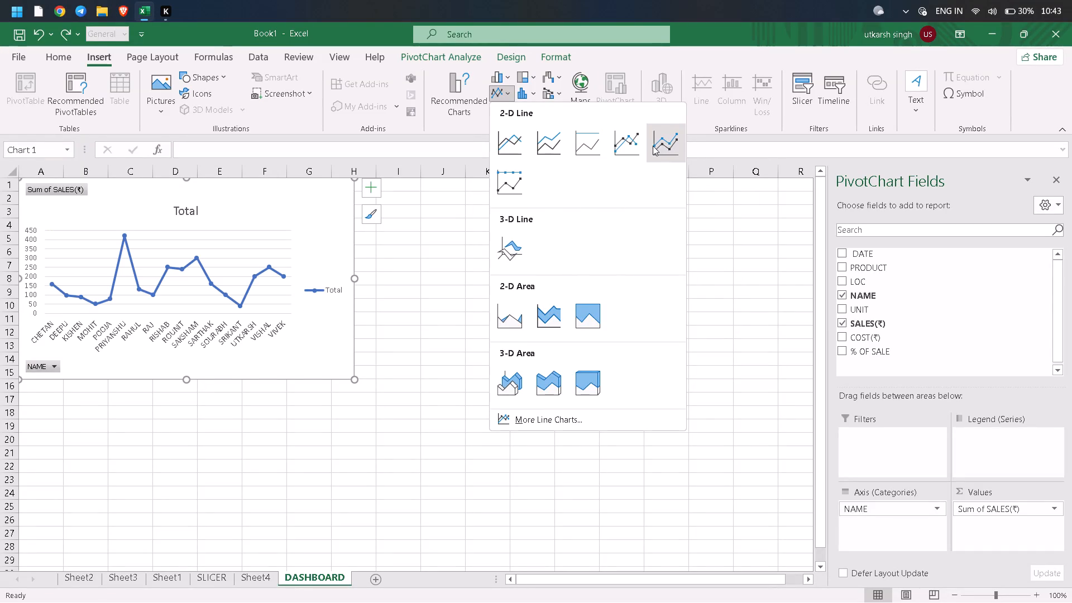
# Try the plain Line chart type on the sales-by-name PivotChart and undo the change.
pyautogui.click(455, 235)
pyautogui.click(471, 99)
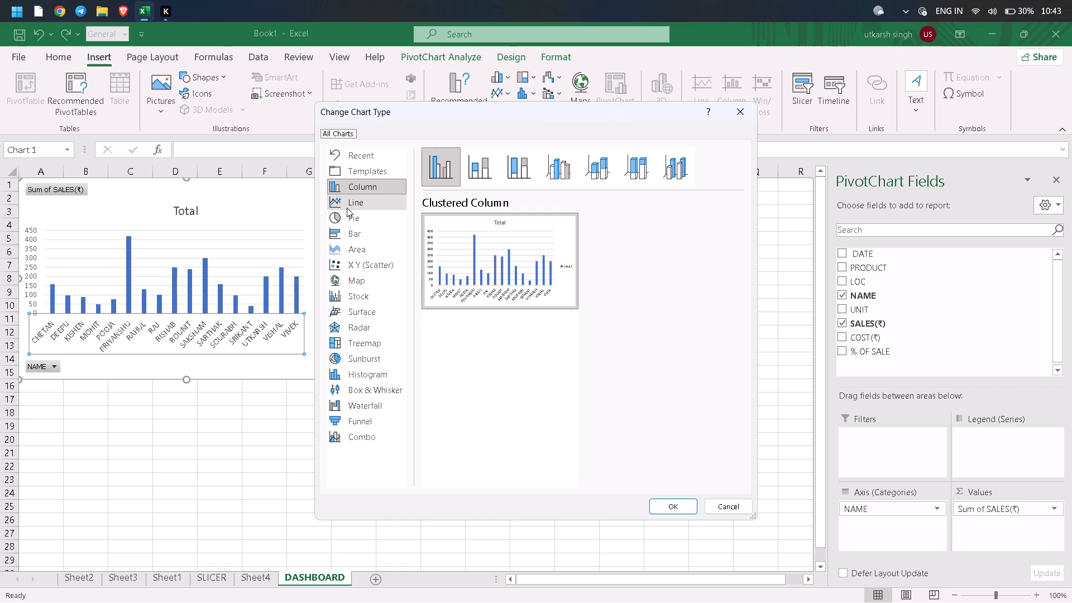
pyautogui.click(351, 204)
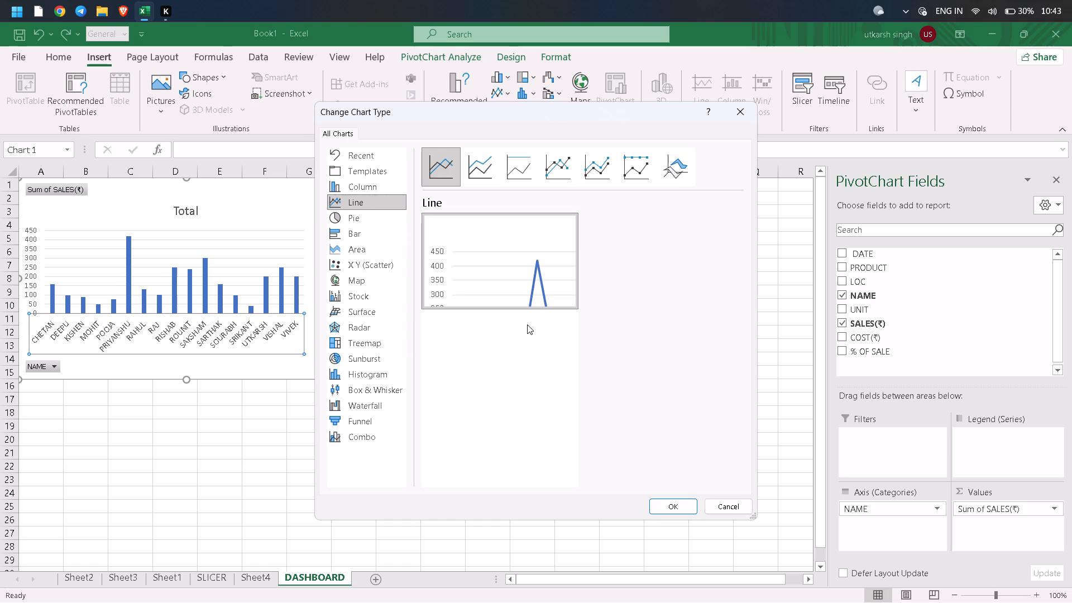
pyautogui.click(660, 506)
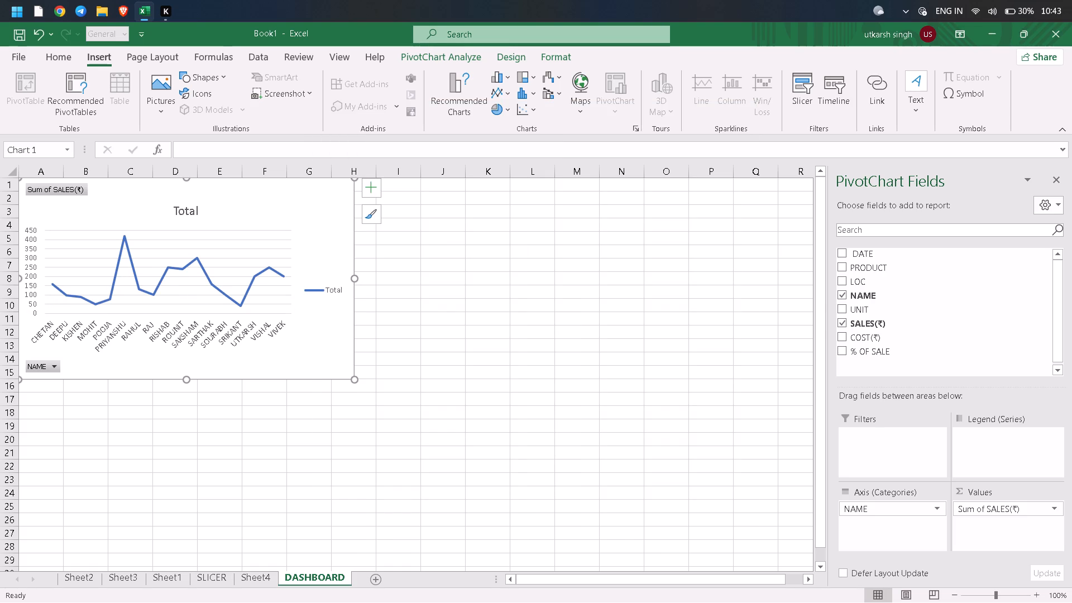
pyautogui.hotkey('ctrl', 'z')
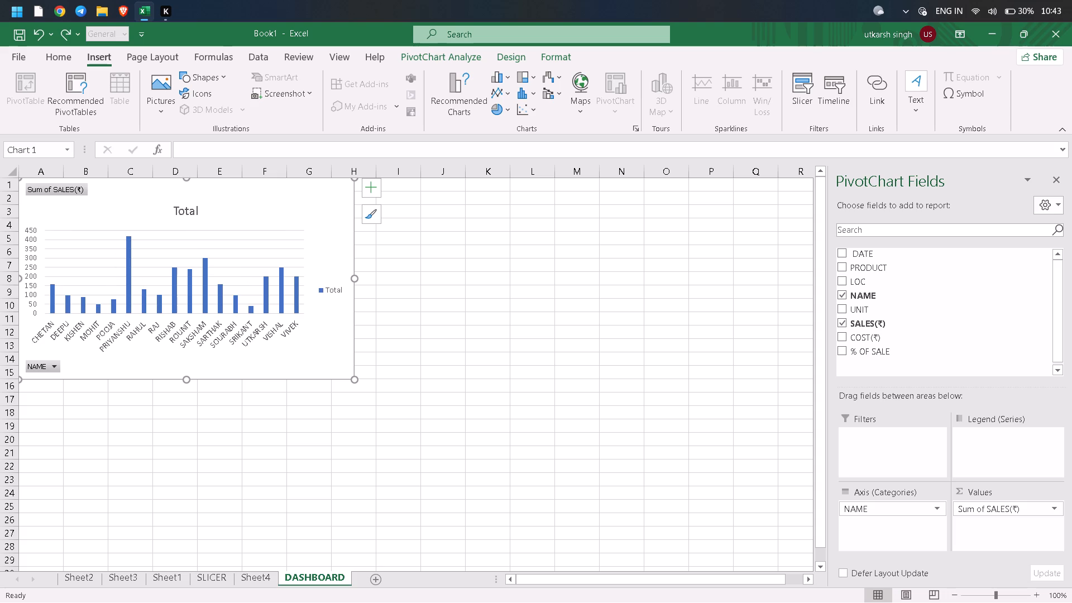
# Copy the sales-by-name column PivotChart and paste the duplicate at cell L7 of the DASHBOARD sheet.
pyautogui.hotkey('ctrl', 'c')
pyautogui.click(540, 270)
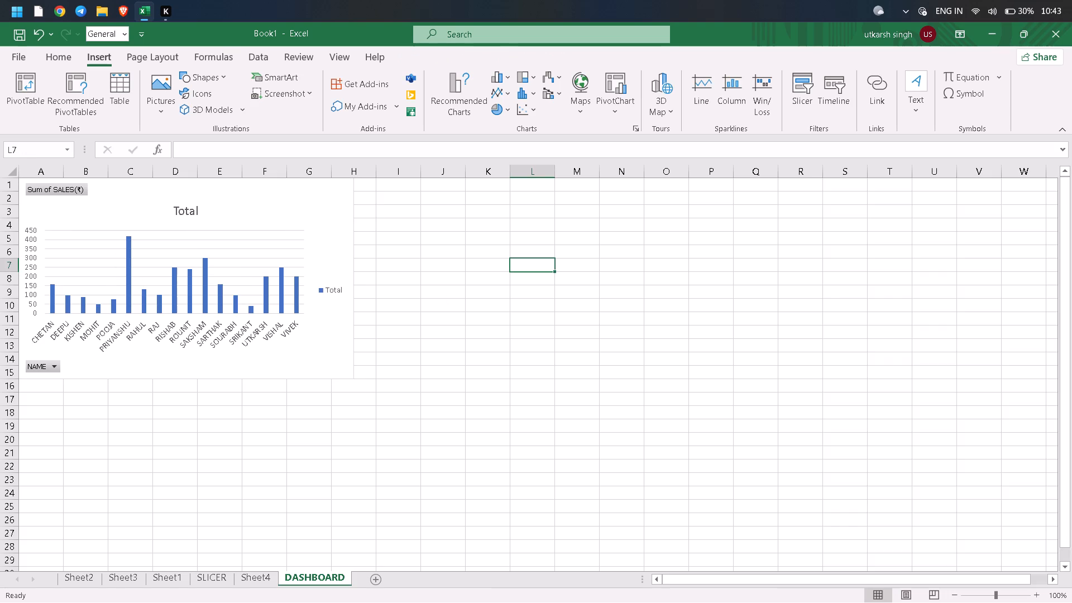
pyautogui.hotkey('ctrl', 'v')
# Change the original sales-by-name PivotChart to the Stacked Line chart type.
pyautogui.click(278, 265)
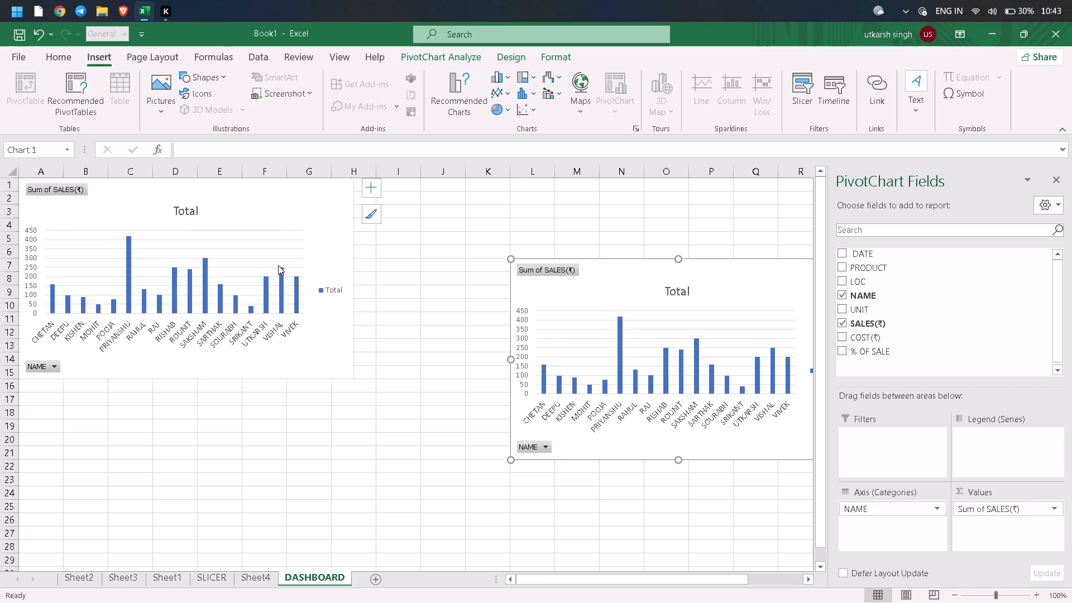
pyautogui.click(446, 91)
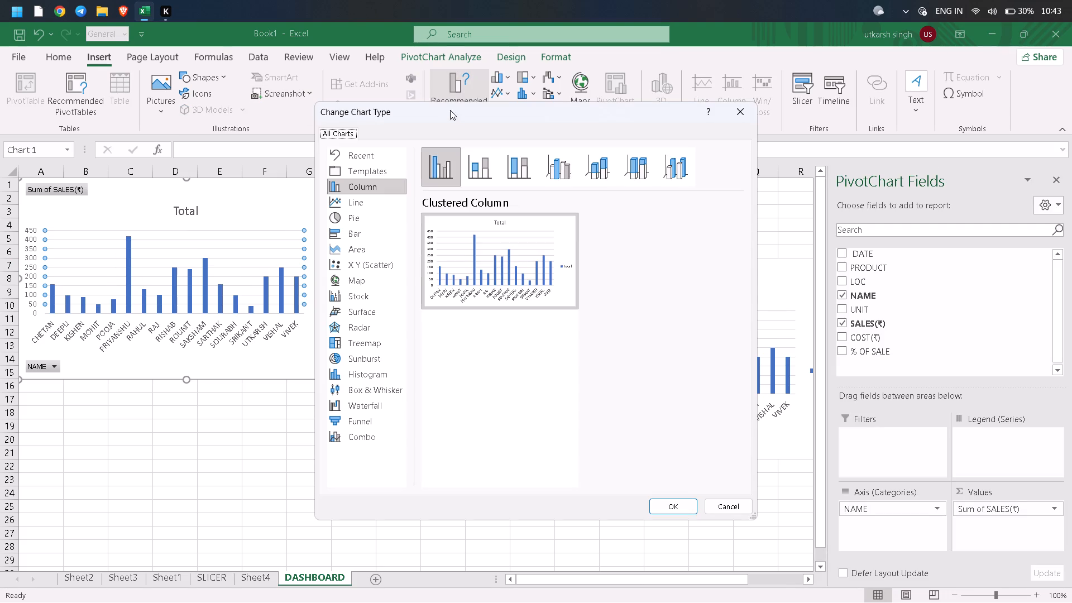
pyautogui.click(358, 208)
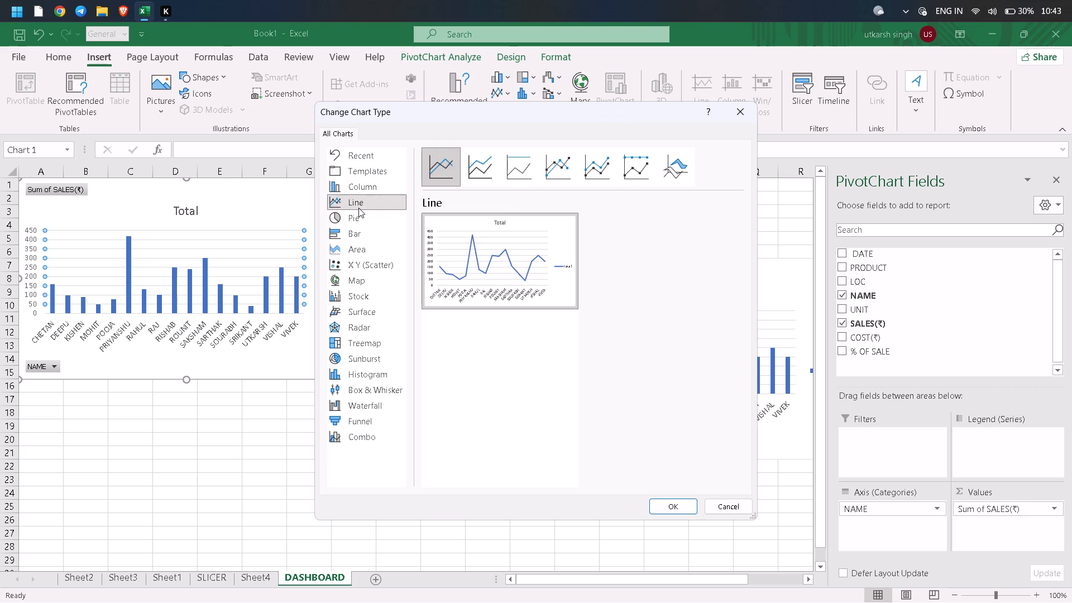
pyautogui.click(527, 261)
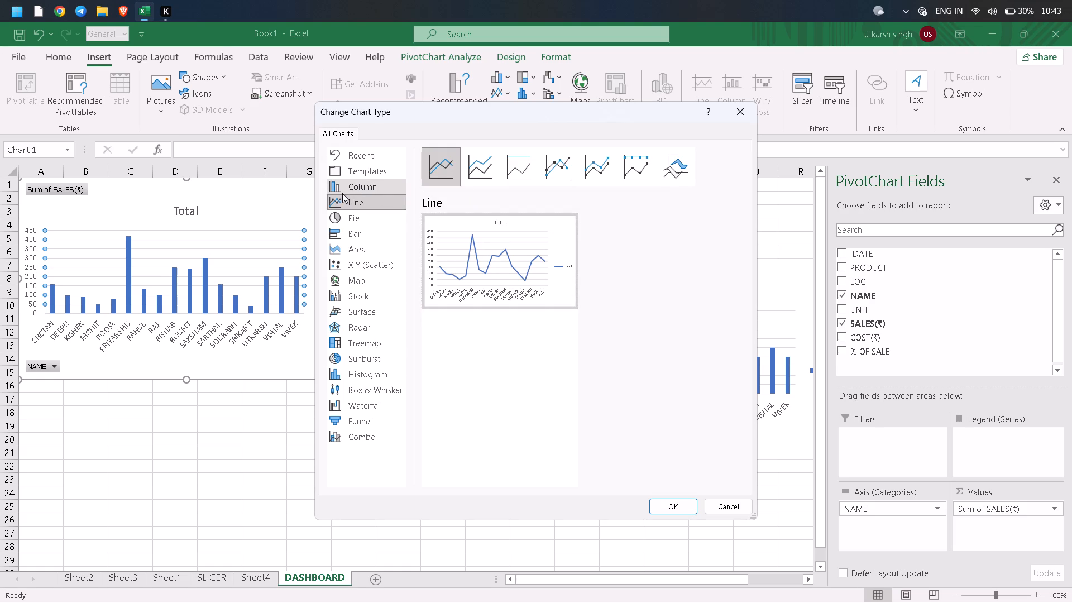
pyautogui.click(486, 162)
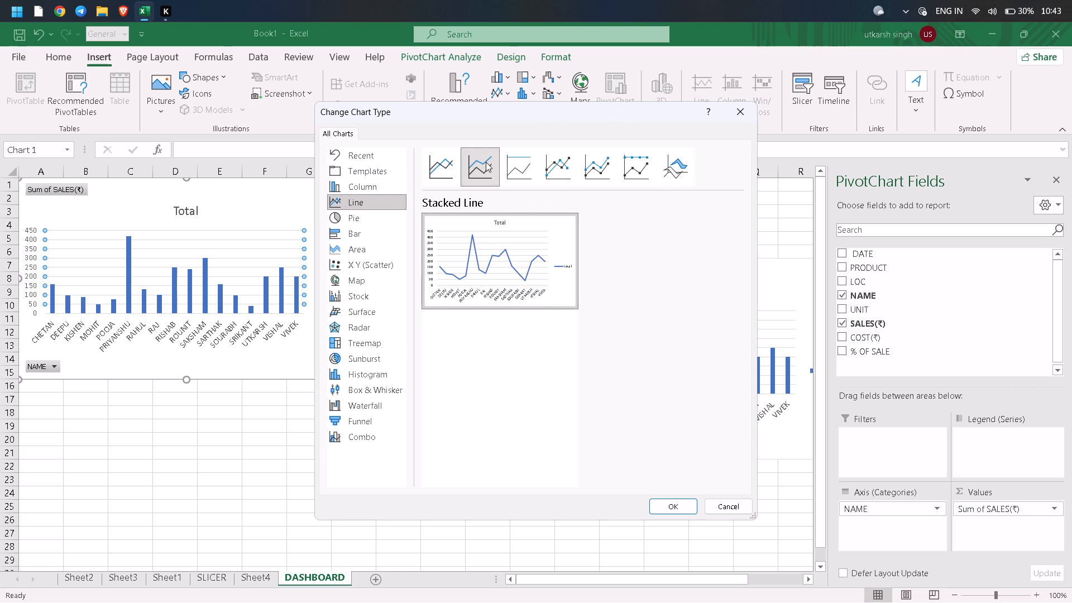
pyautogui.click(682, 511)
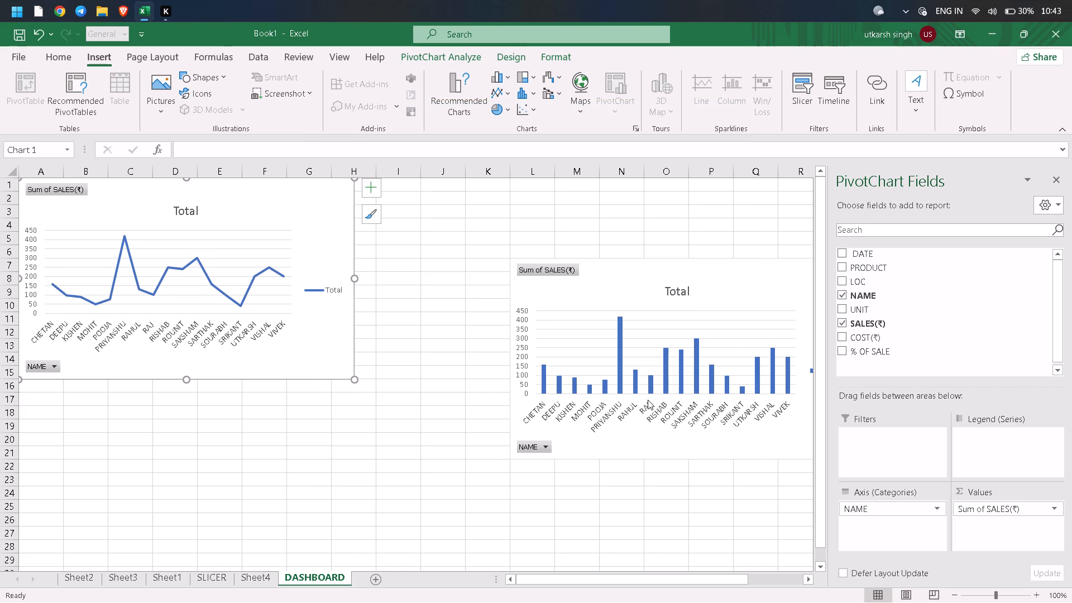
# Move the duplicate column PivotChart beside the line chart, so it spans roughly columns I to P from row 1.
pyautogui.moveTo(648, 400); pyautogui.dragTo(576, 319)
pyautogui.moveTo(576, 319); pyautogui.dragTo(516, 280)
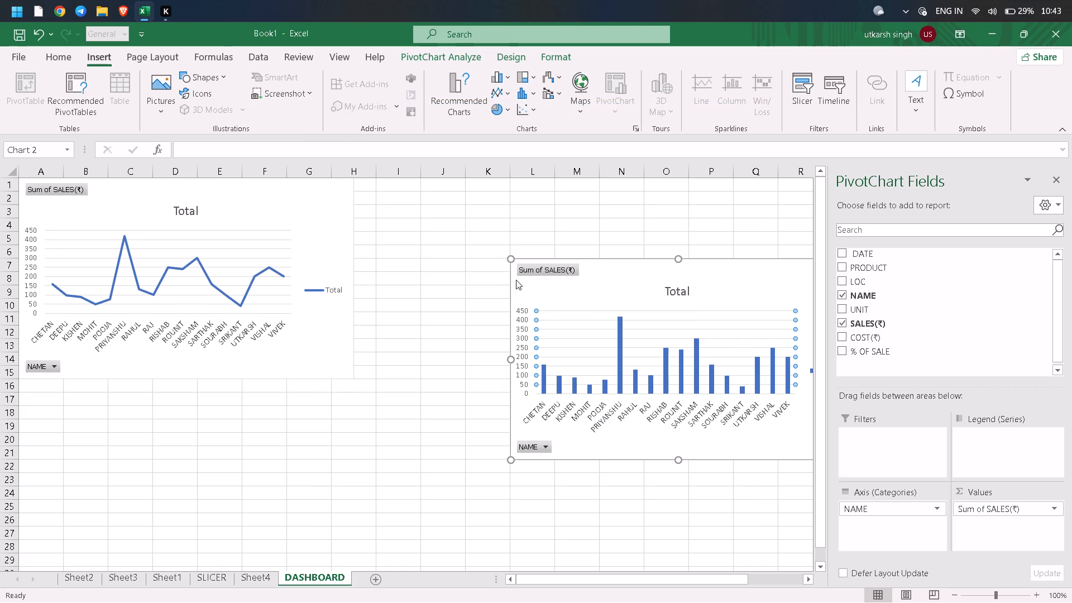
pyautogui.moveTo(516, 280); pyautogui.dragTo(677, 257)
pyautogui.moveTo(677, 257); pyautogui.dragTo(673, 257)
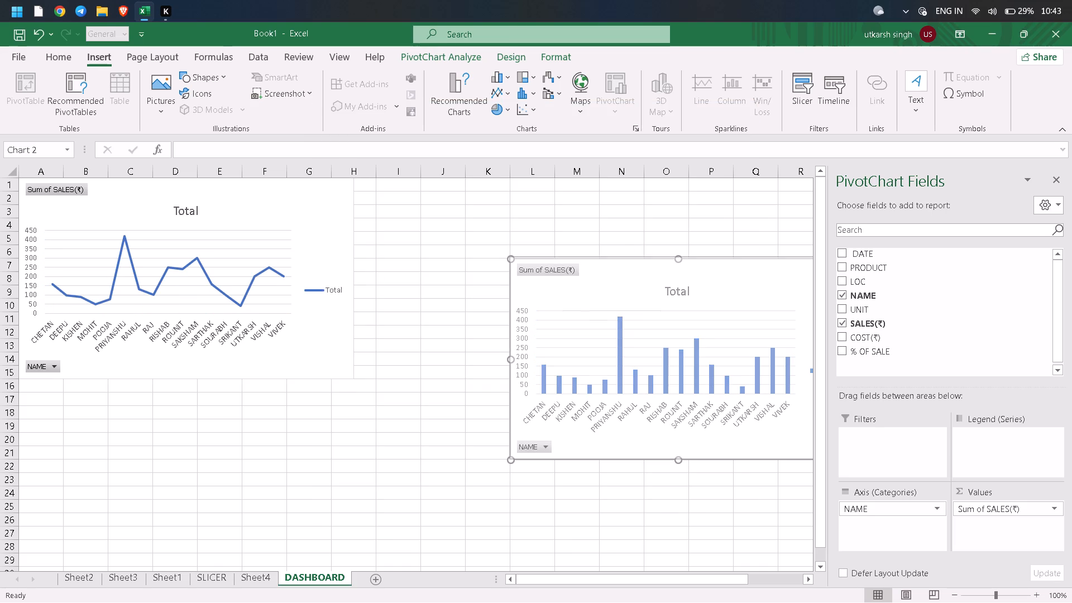
pyautogui.moveTo(673, 257); pyautogui.dragTo(668, 256)
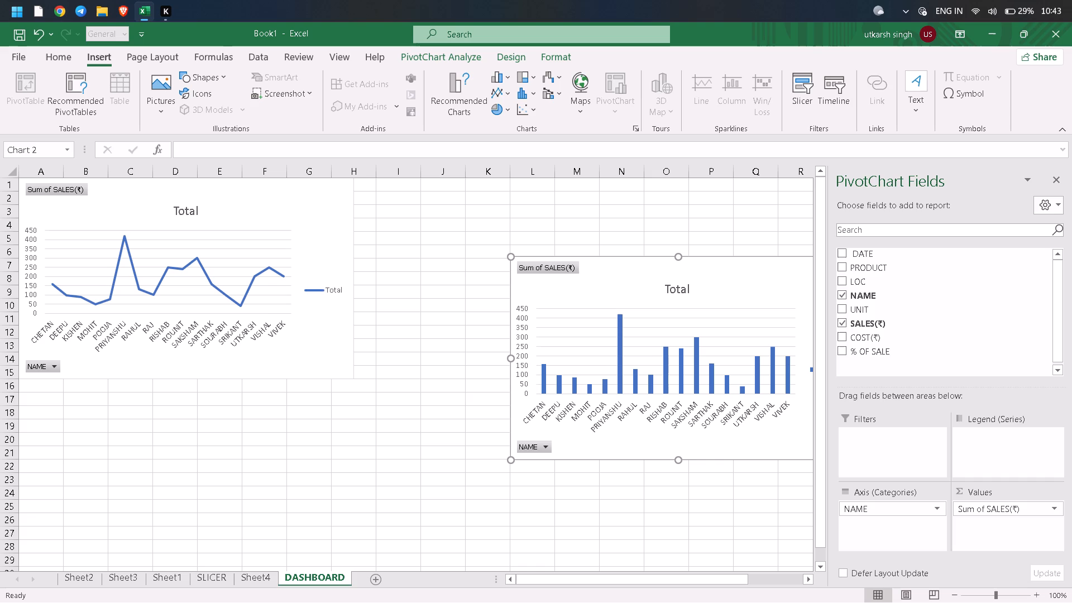
pyautogui.moveTo(679, 285); pyautogui.dragTo(636, 288)
pyautogui.click(636, 288)
pyautogui.moveTo(641, 290); pyautogui.dragTo(655, 291)
pyautogui.click(655, 291)
pyautogui.moveTo(631, 291); pyautogui.dragTo(688, 293)
pyautogui.moveTo(637, 274); pyautogui.dragTo(509, 204)
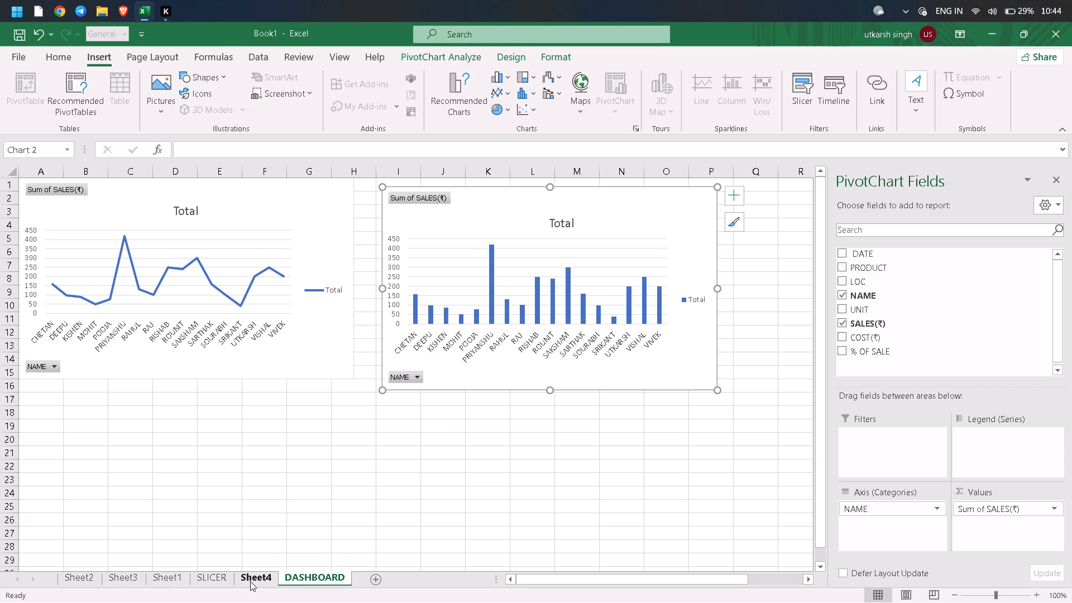
# Delete the empty worksheet Sheet3.
pyautogui.click(250, 581)
pyautogui.click(164, 577)
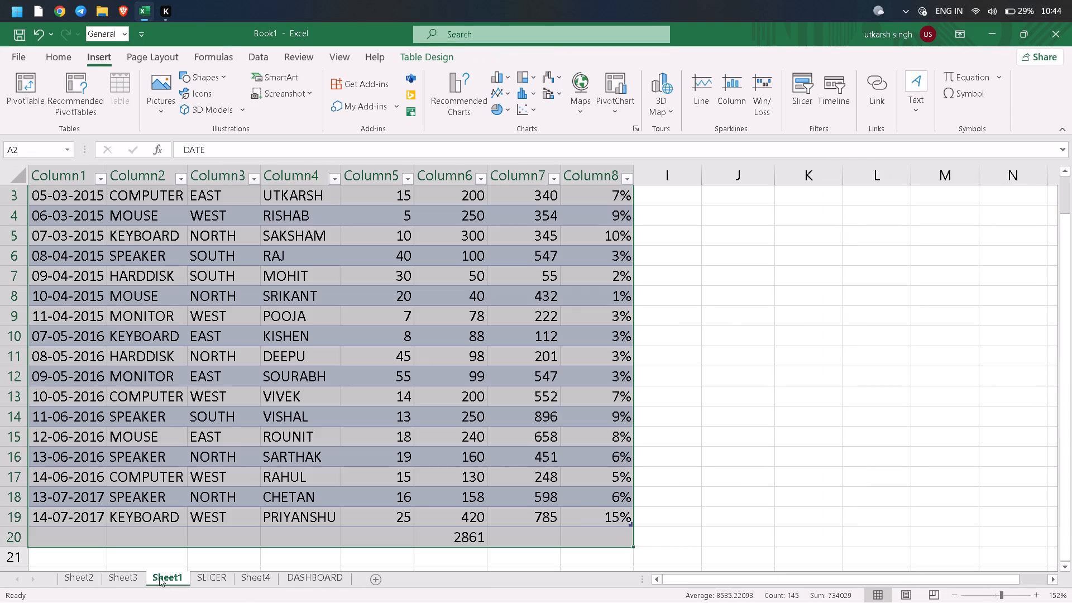
pyautogui.click(130, 580)
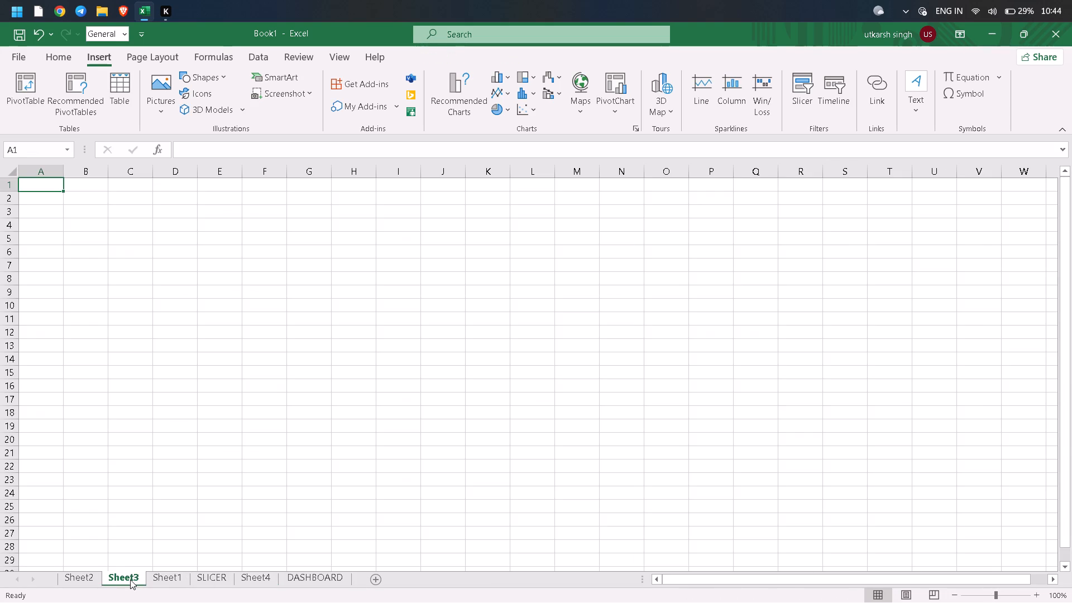
pyautogui.press('Delete')
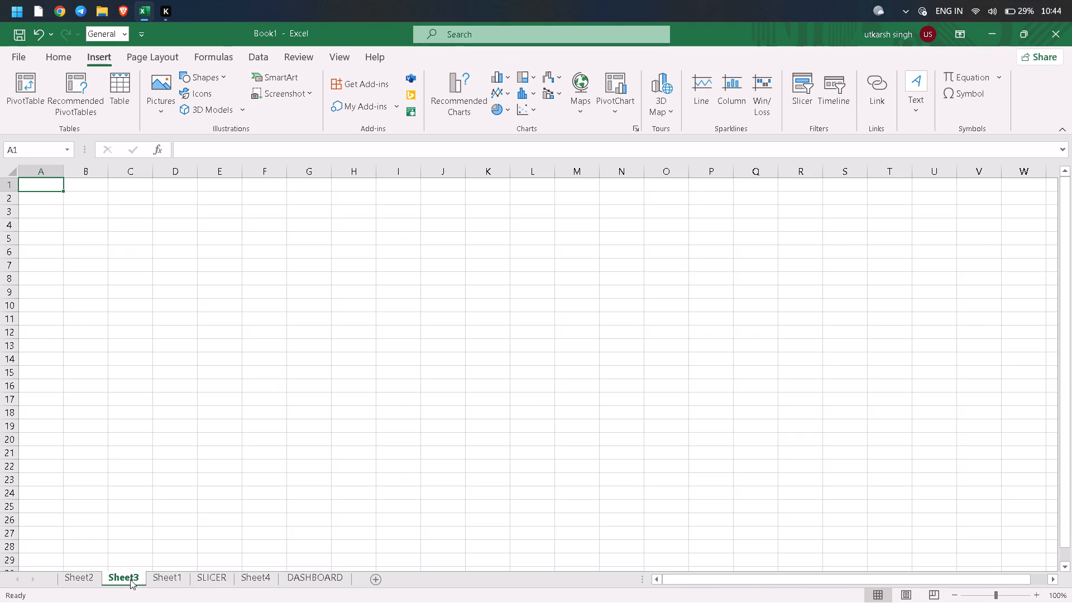
pyautogui.click(130, 580)
pyautogui.rightClick(130, 580)
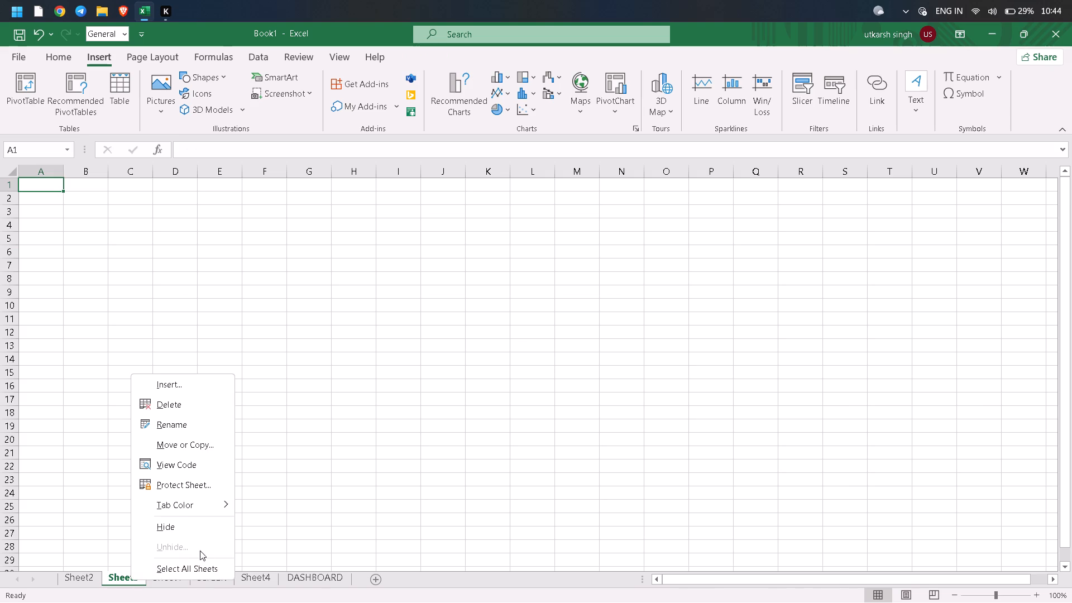
pyautogui.click(192, 405)
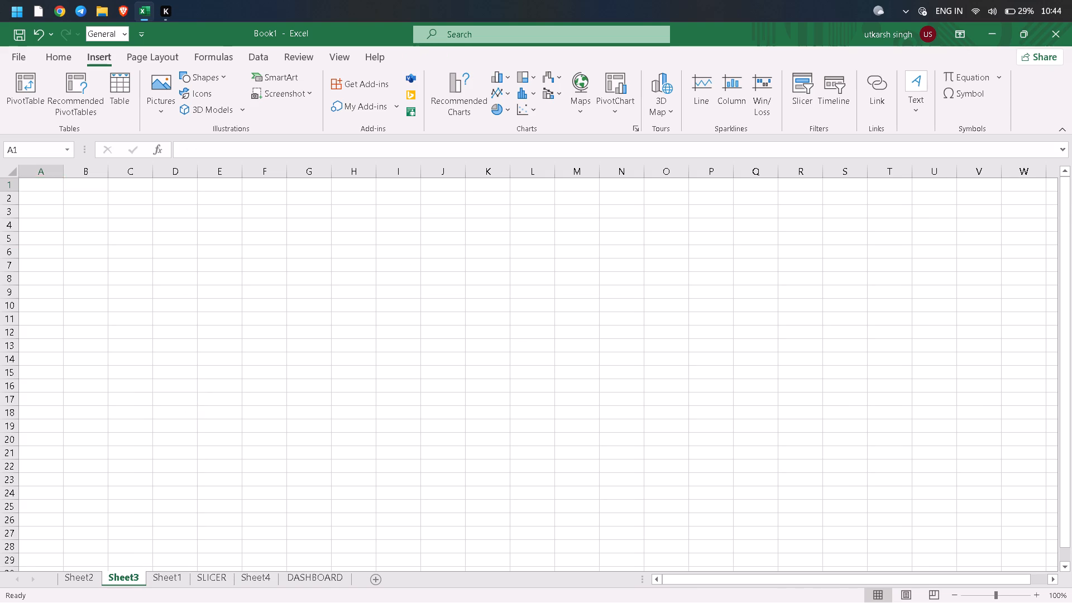
# Permanently delete worksheet Sheet2, which holds the Column1 and Column2 PivotChart.
pyautogui.click(90, 582)
pyautogui.rightClick(90, 582)
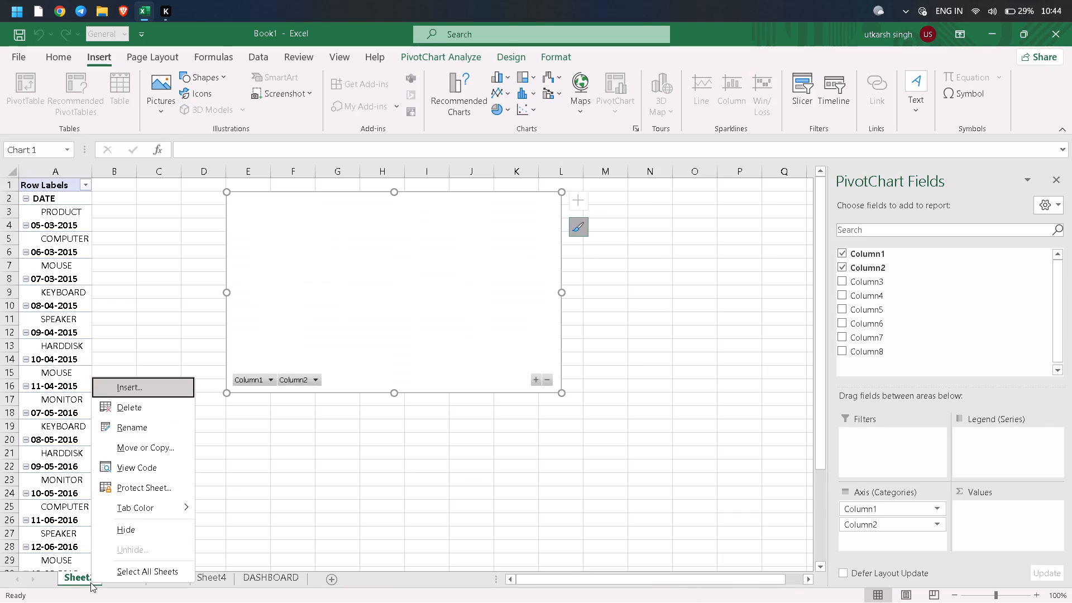
pyautogui.click(148, 406)
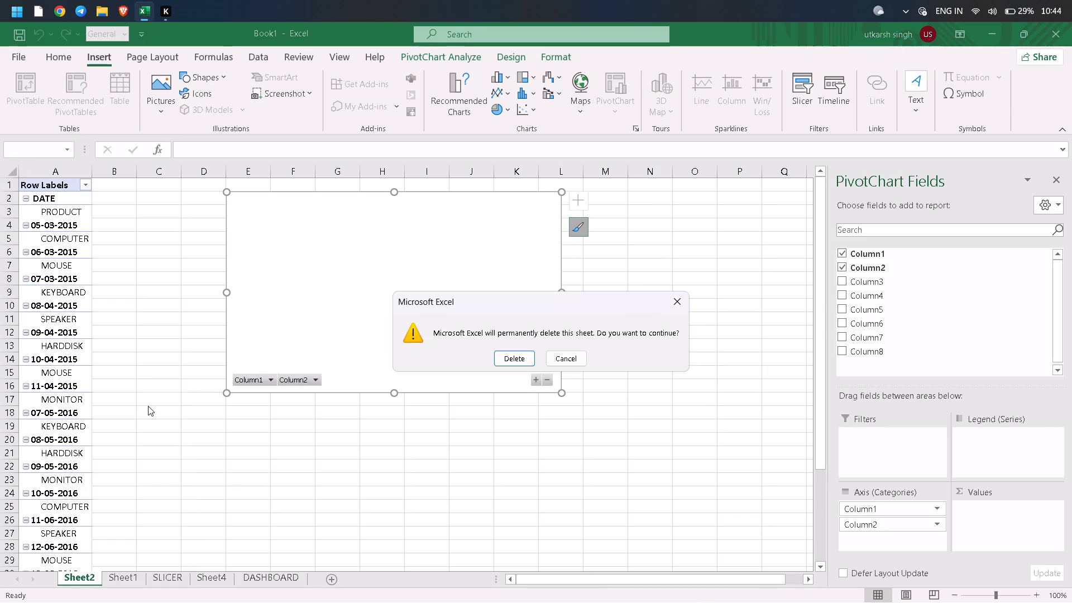
pyautogui.click(517, 358)
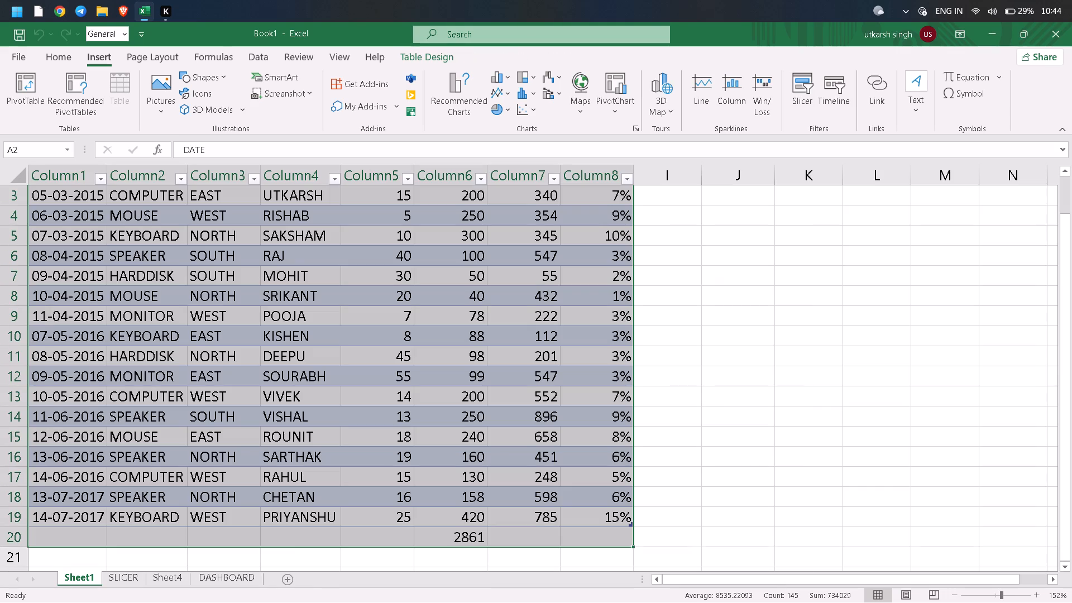
# On the DASHBOARD line PivotChart, add the DATE field and remove the SALES(₹), NAME and Quarters fields.
pyautogui.click(248, 575)
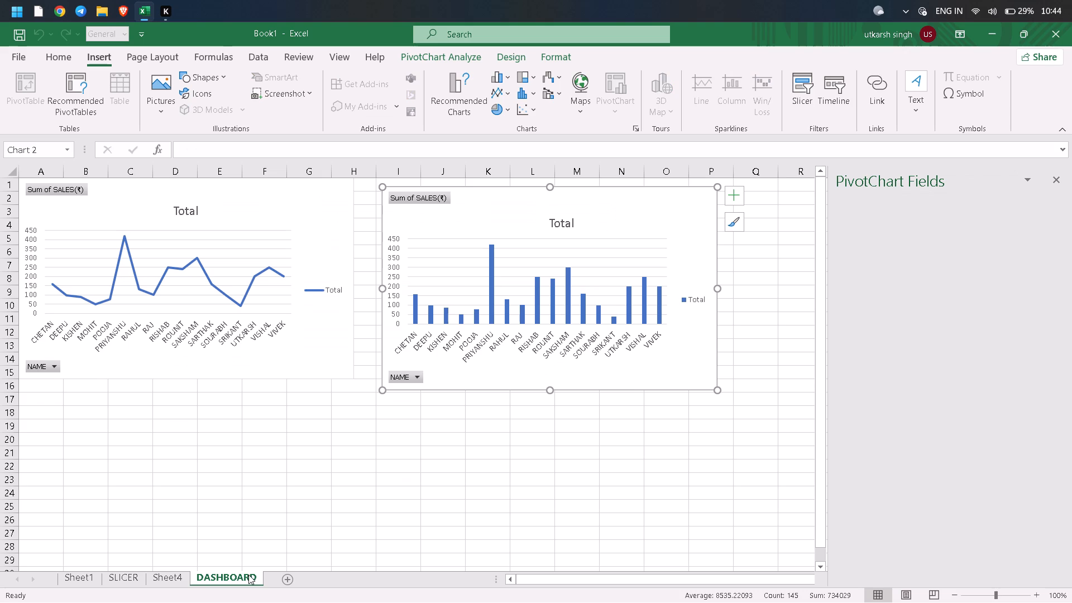
pyautogui.click(192, 344)
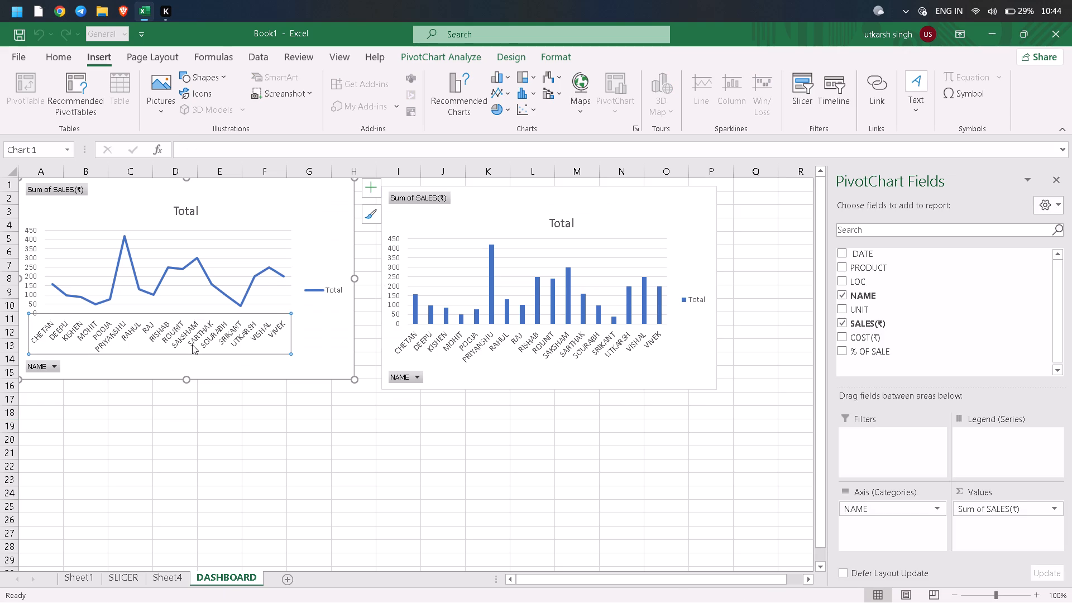
pyautogui.click(844, 252)
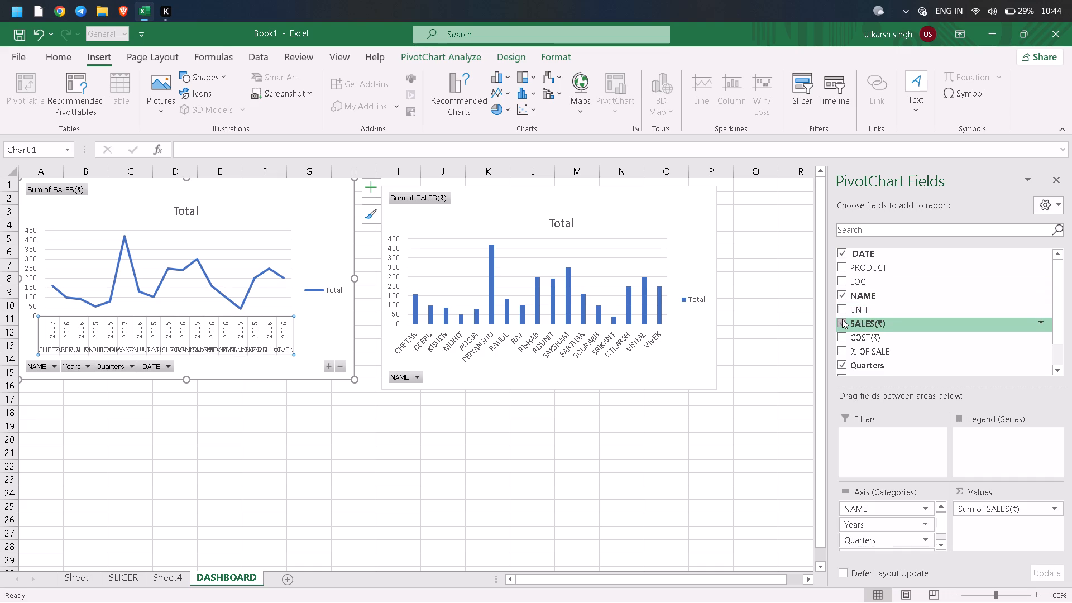
pyautogui.click(842, 320)
pyautogui.click(841, 290)
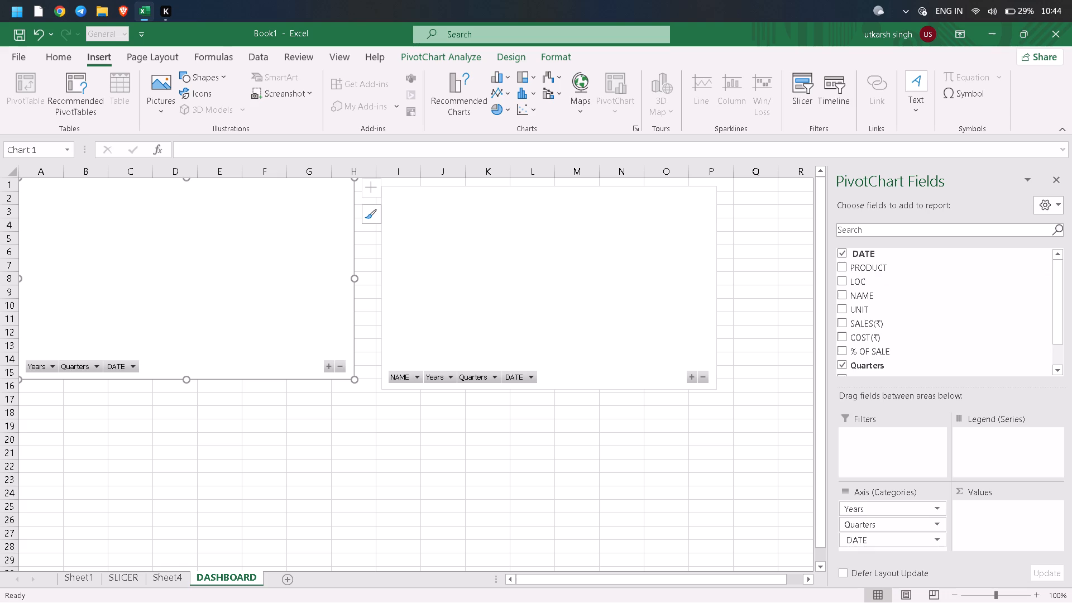
pyautogui.click(841, 364)
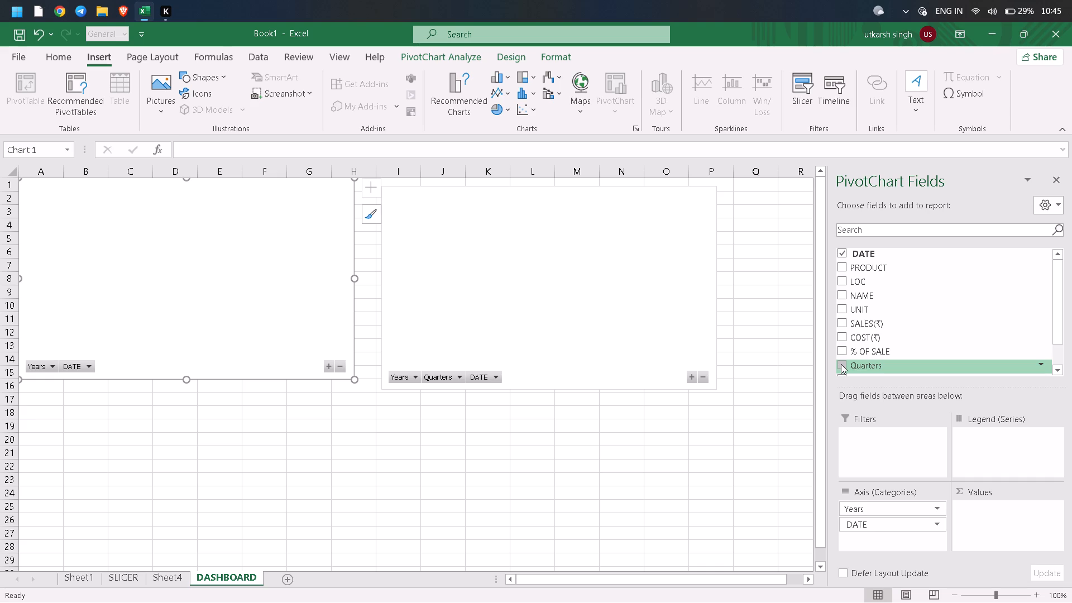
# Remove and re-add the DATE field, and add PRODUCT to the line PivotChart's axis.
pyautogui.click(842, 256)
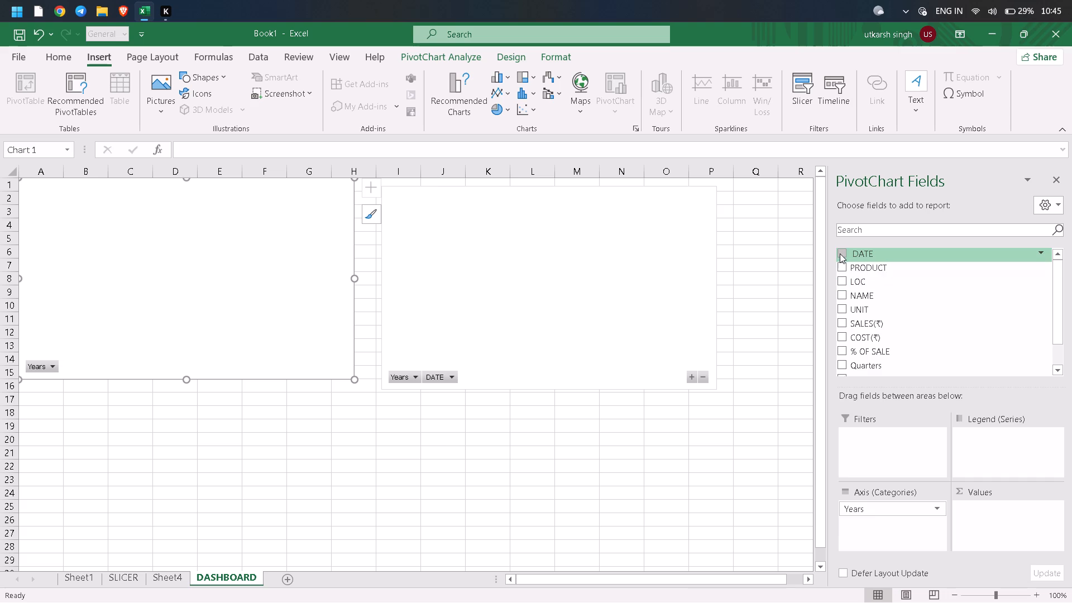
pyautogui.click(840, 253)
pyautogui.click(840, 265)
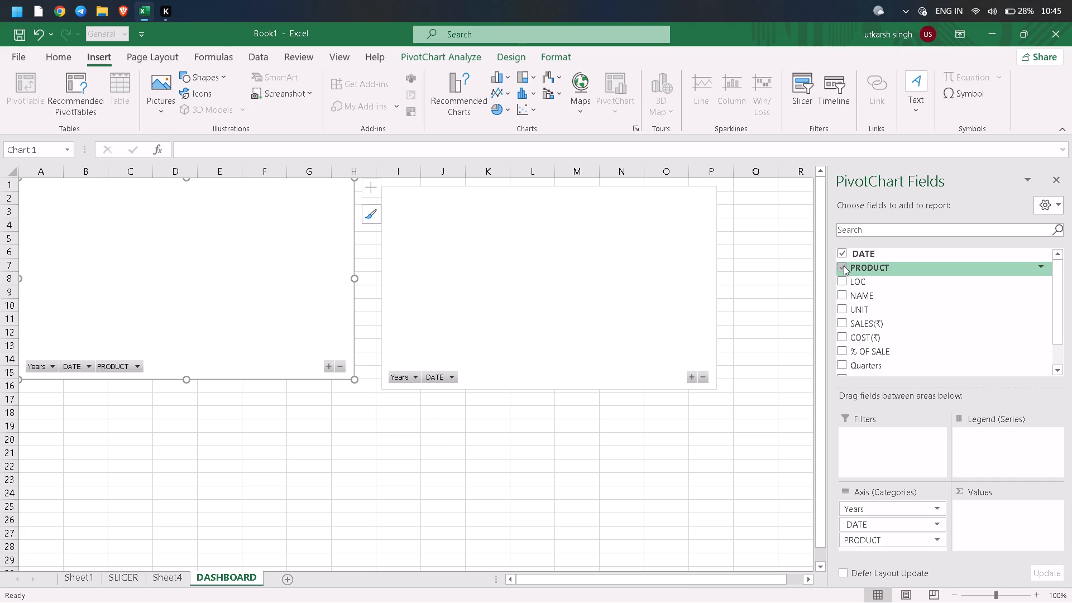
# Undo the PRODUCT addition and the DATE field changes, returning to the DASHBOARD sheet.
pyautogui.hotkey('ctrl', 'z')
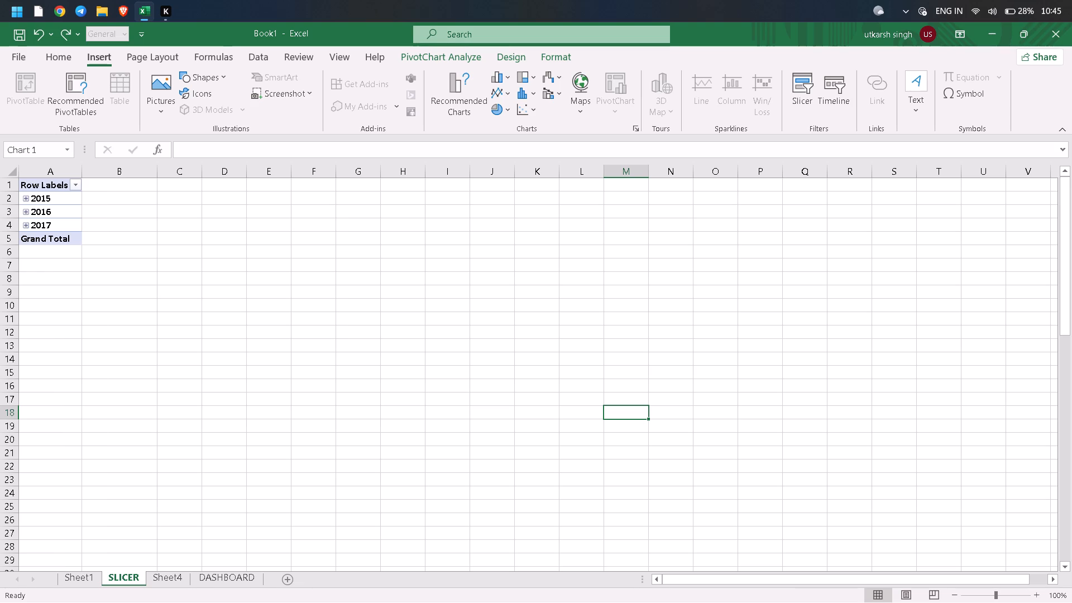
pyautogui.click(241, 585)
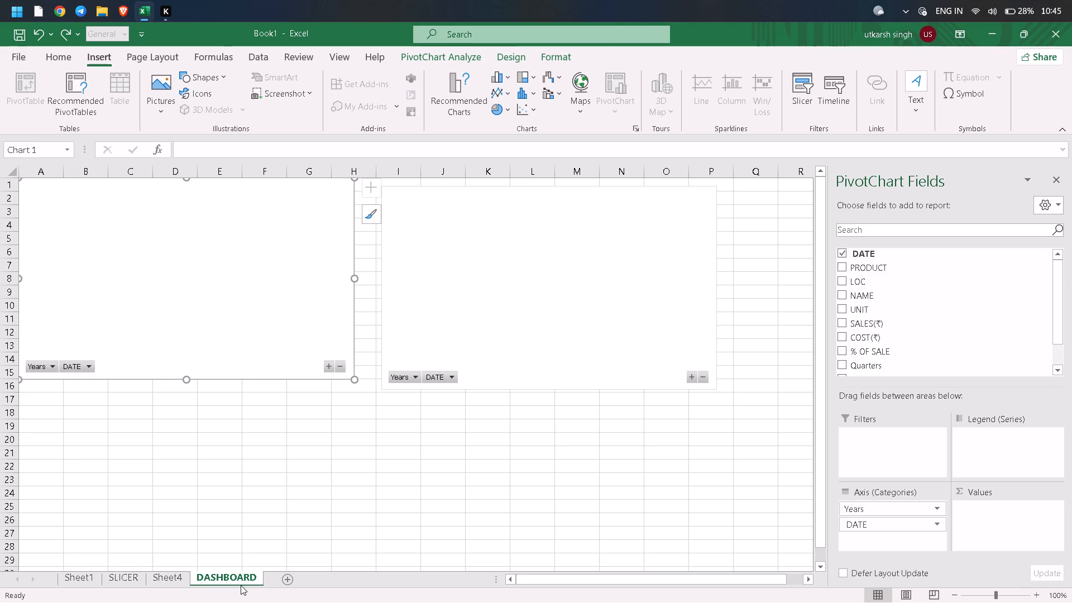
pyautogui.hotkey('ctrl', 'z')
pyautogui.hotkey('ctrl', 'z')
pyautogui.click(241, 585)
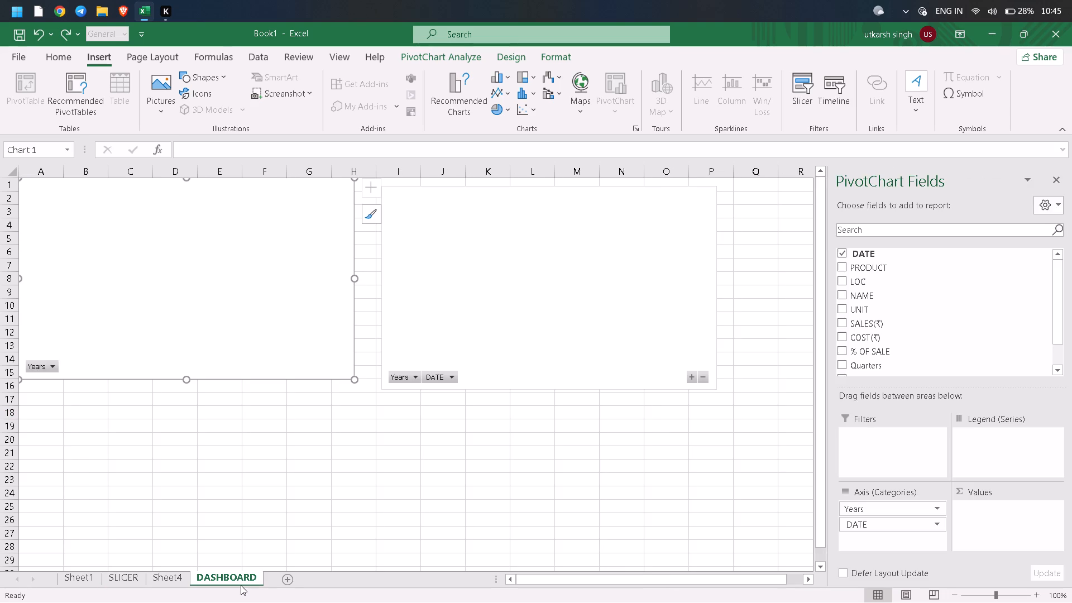
# Add the NAME and UNIT fields to the DASHBOARD line PivotChart, then select the column PivotChart beside it.
pyautogui.click(841, 302)
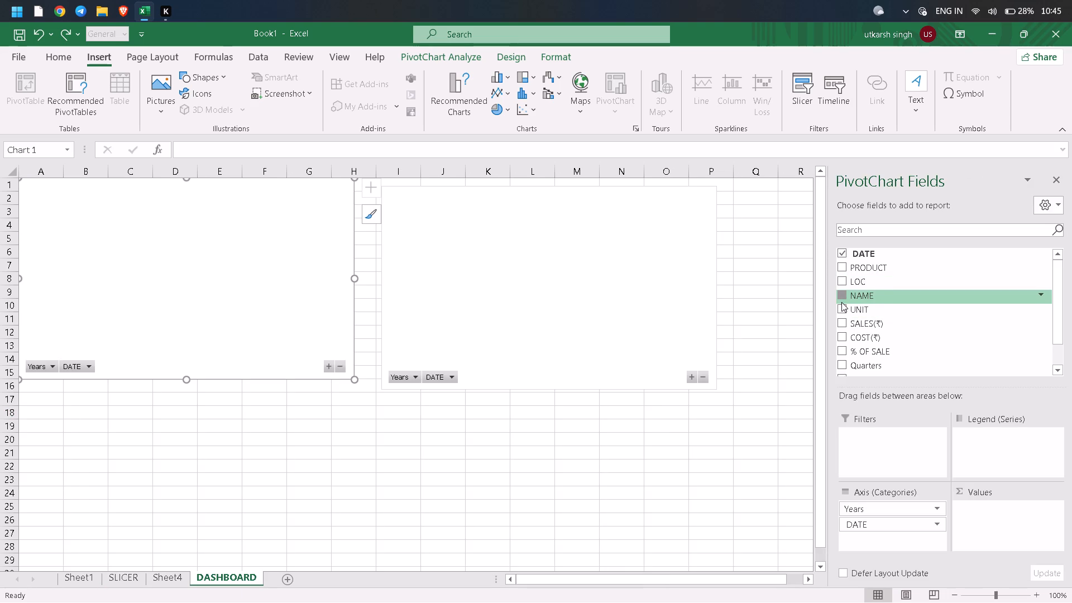
pyautogui.click(840, 310)
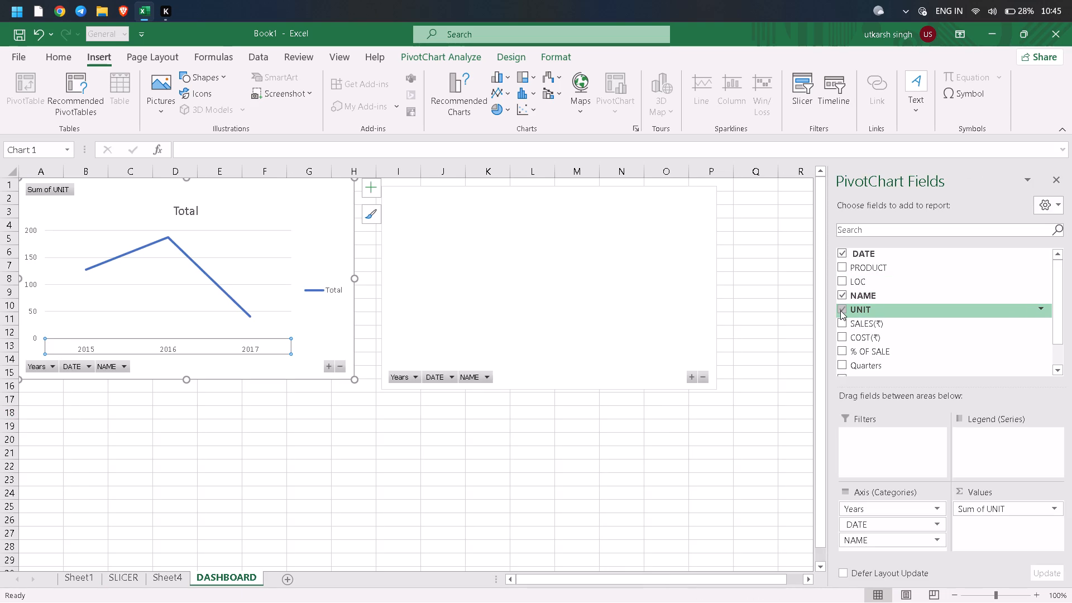
pyautogui.click(563, 301)
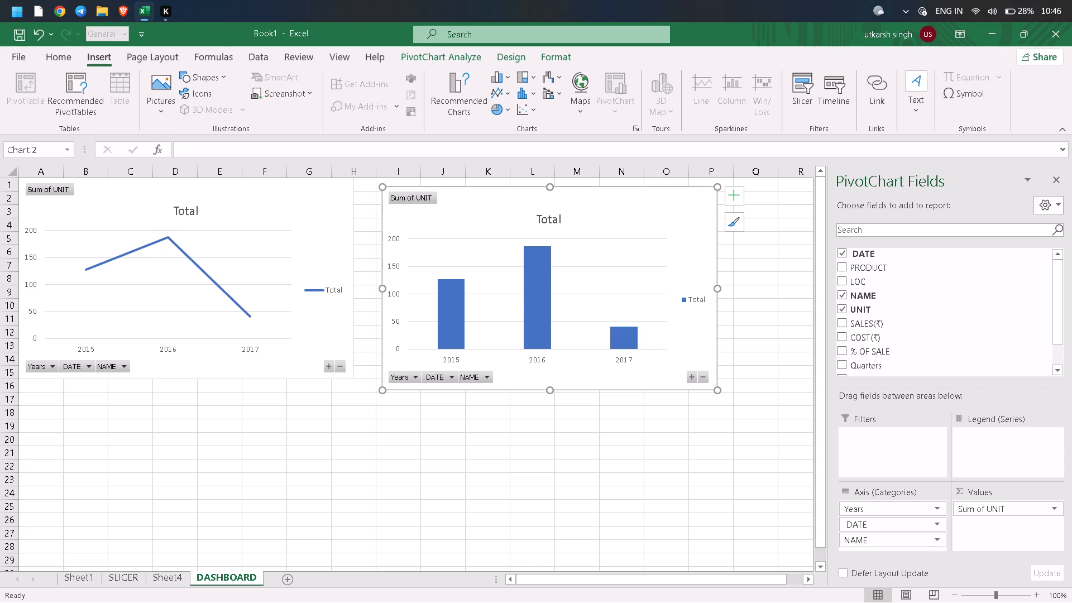
# Review the Sheet4 data, the SLICER sheet's PivotTable and the DASHBOARD charts, then return to Sheet4.
pyautogui.click(169, 581)
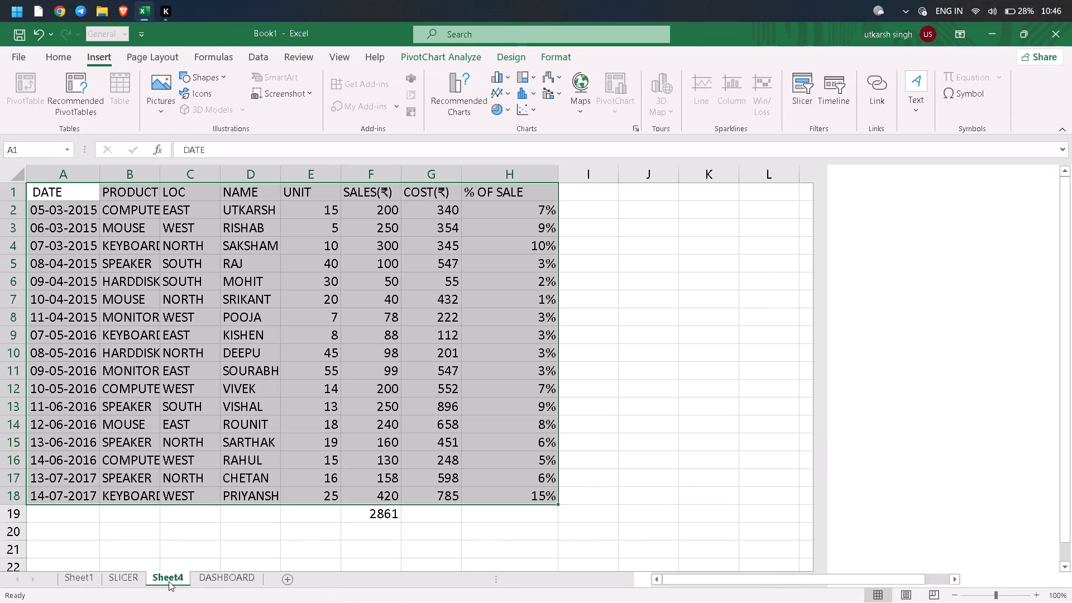
pyautogui.click(136, 583)
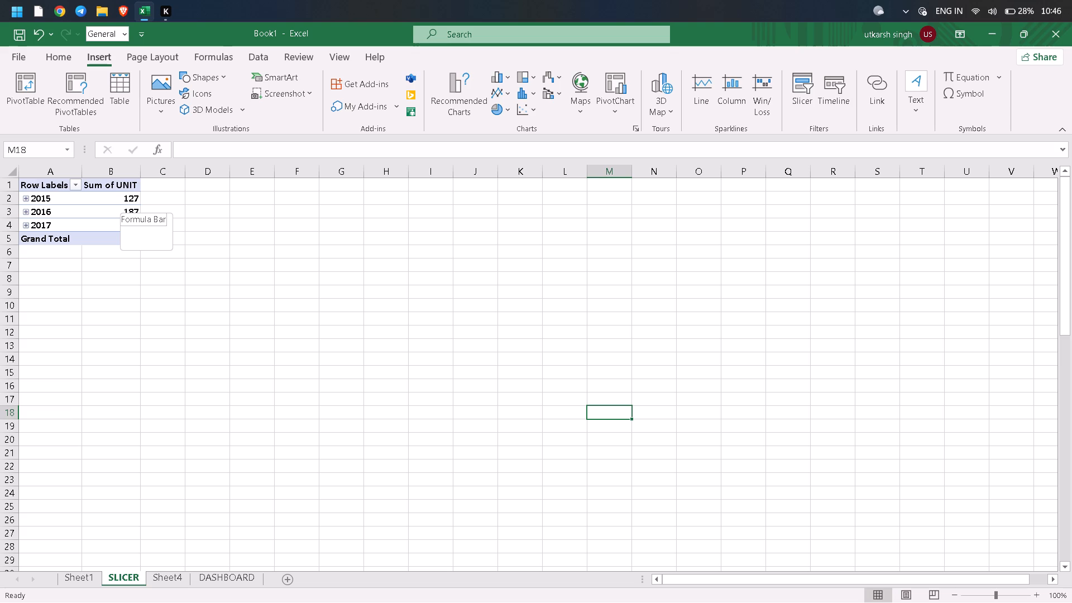
pyautogui.click(219, 214)
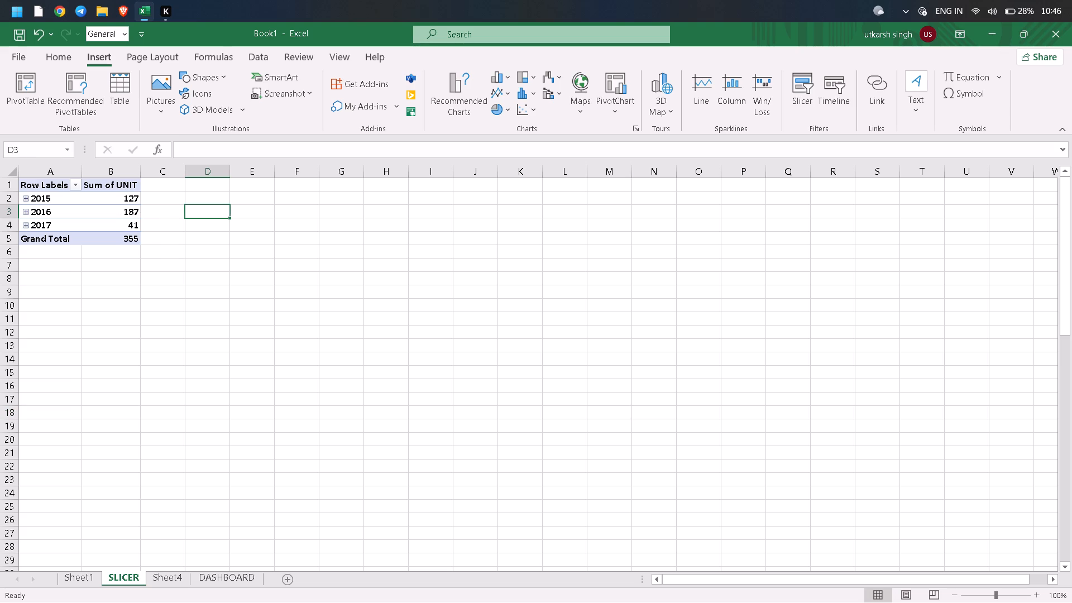
pyautogui.click(229, 575)
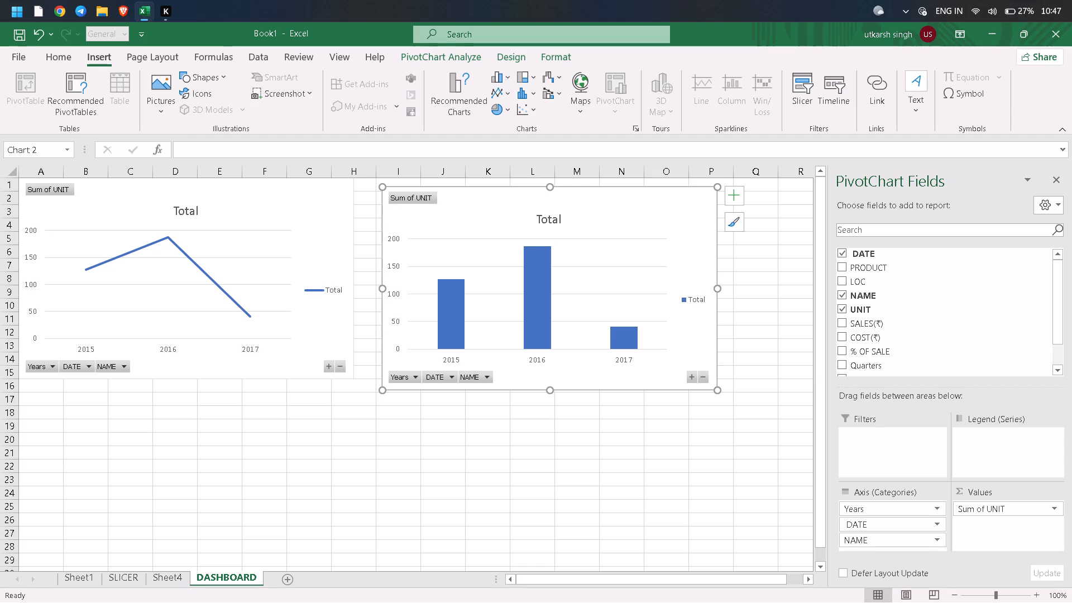
pyautogui.scroll(-2, 391, 423)
pyautogui.click(391, 423)
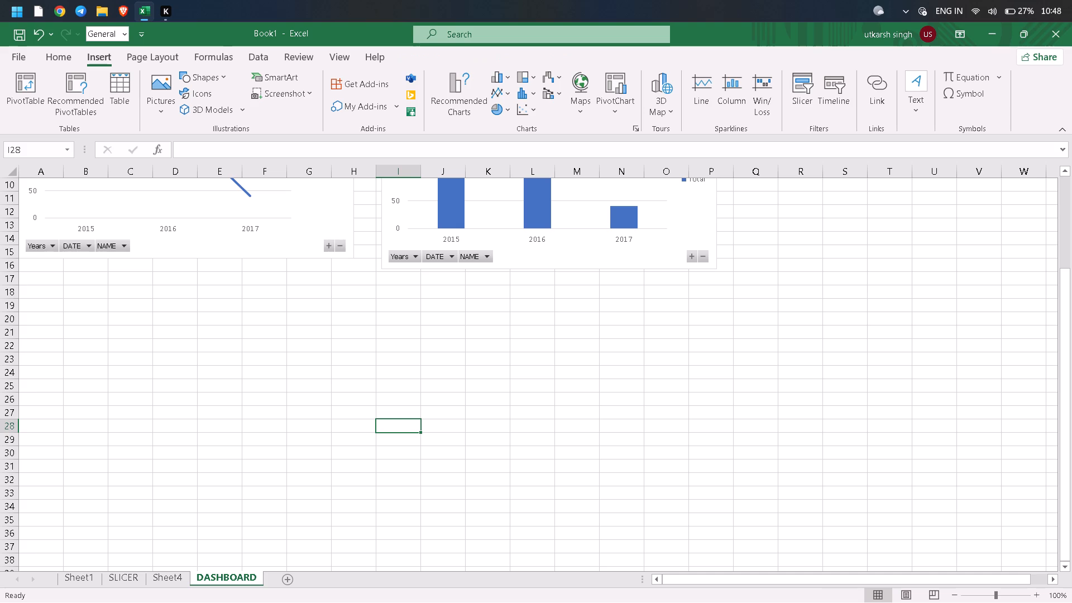
pyautogui.scroll(1, 616, 280)
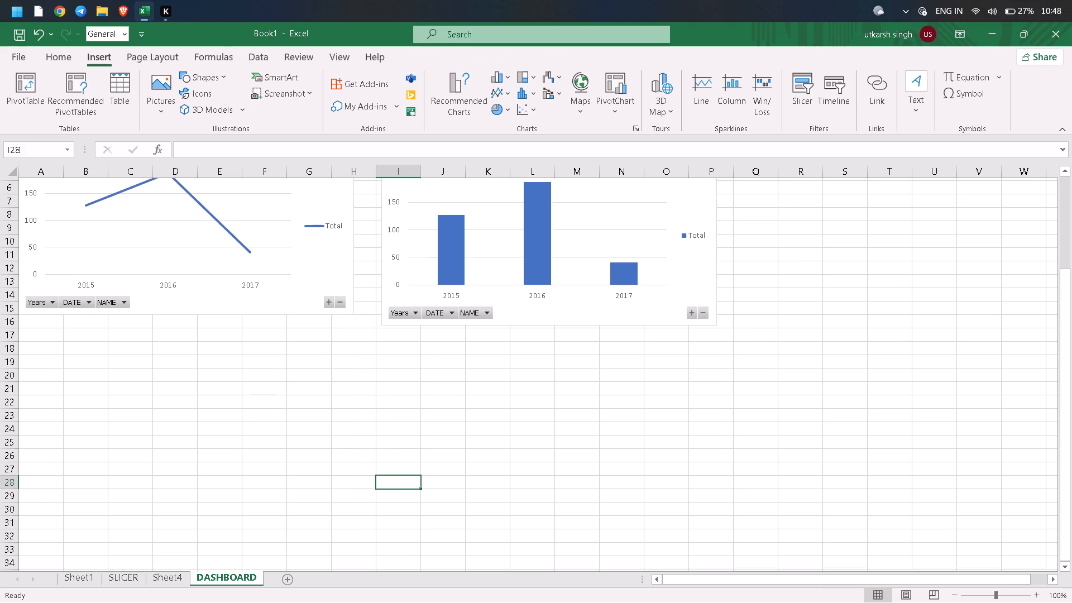
pyautogui.scroll(1, 616, 280)
pyautogui.click(179, 575)
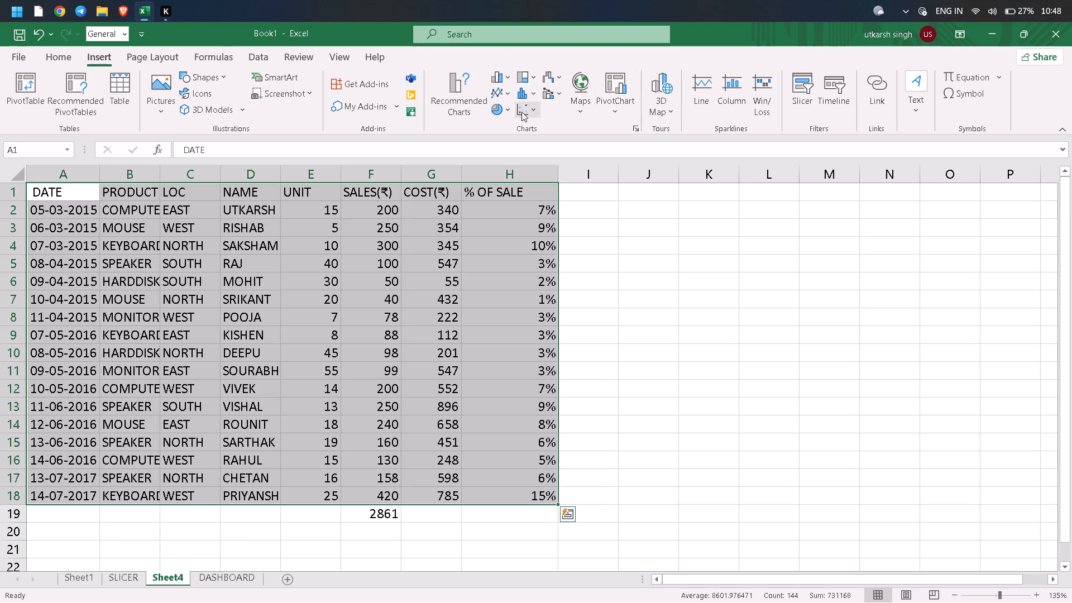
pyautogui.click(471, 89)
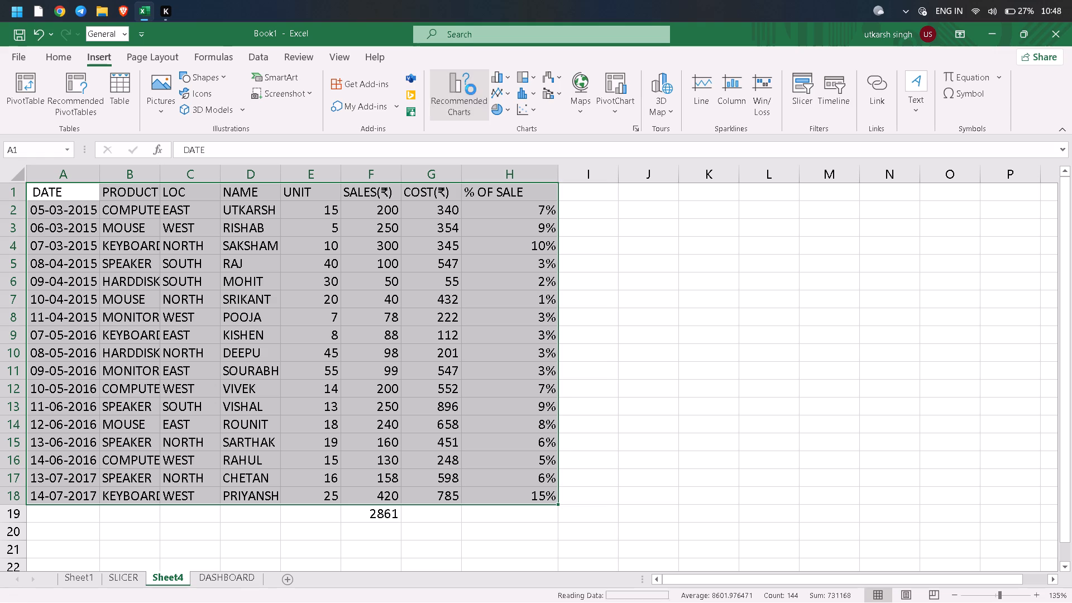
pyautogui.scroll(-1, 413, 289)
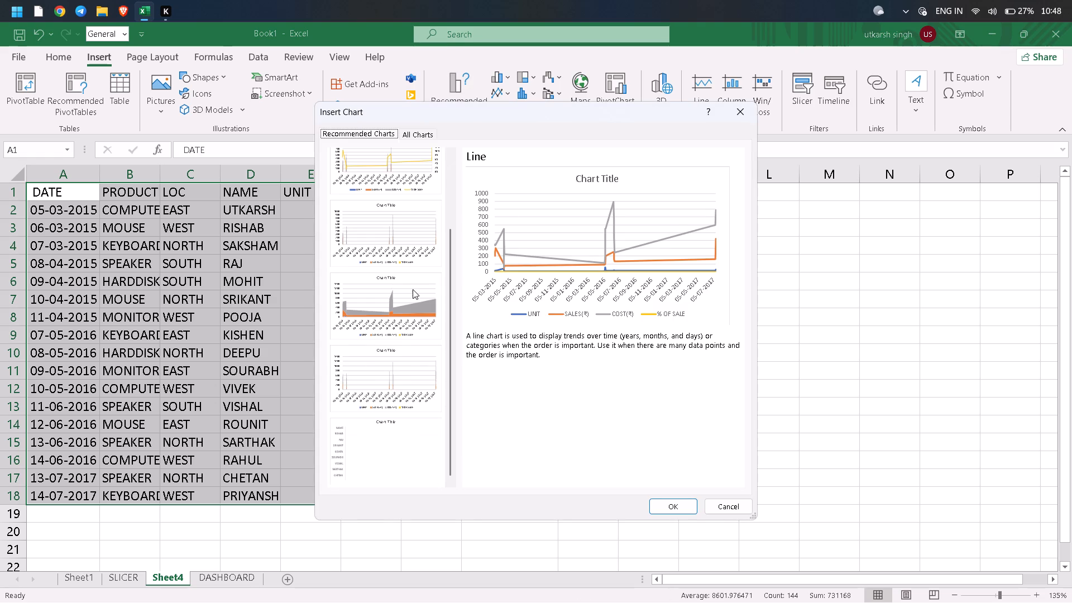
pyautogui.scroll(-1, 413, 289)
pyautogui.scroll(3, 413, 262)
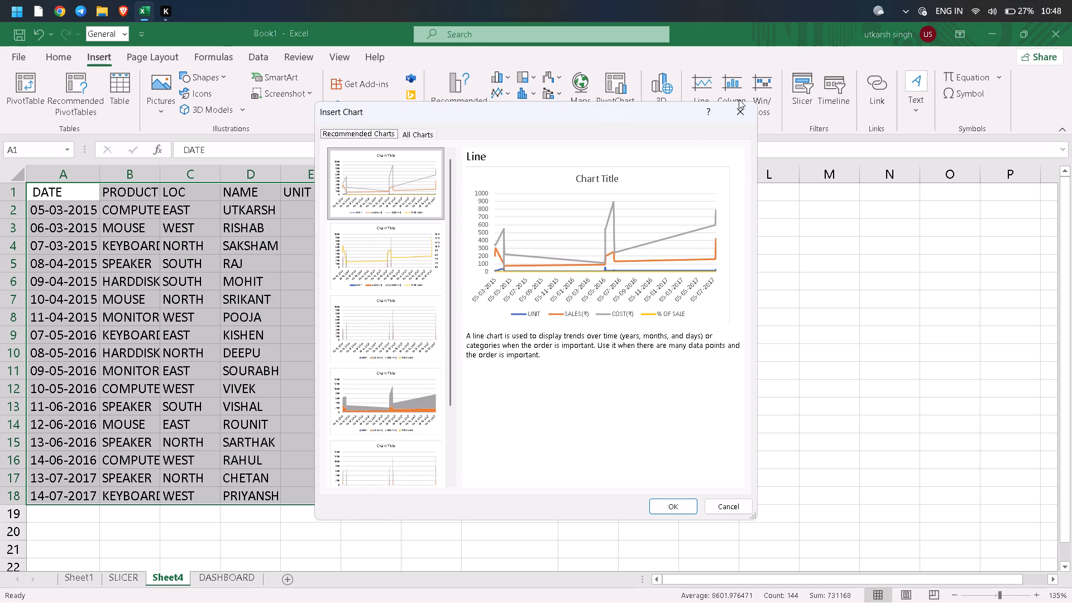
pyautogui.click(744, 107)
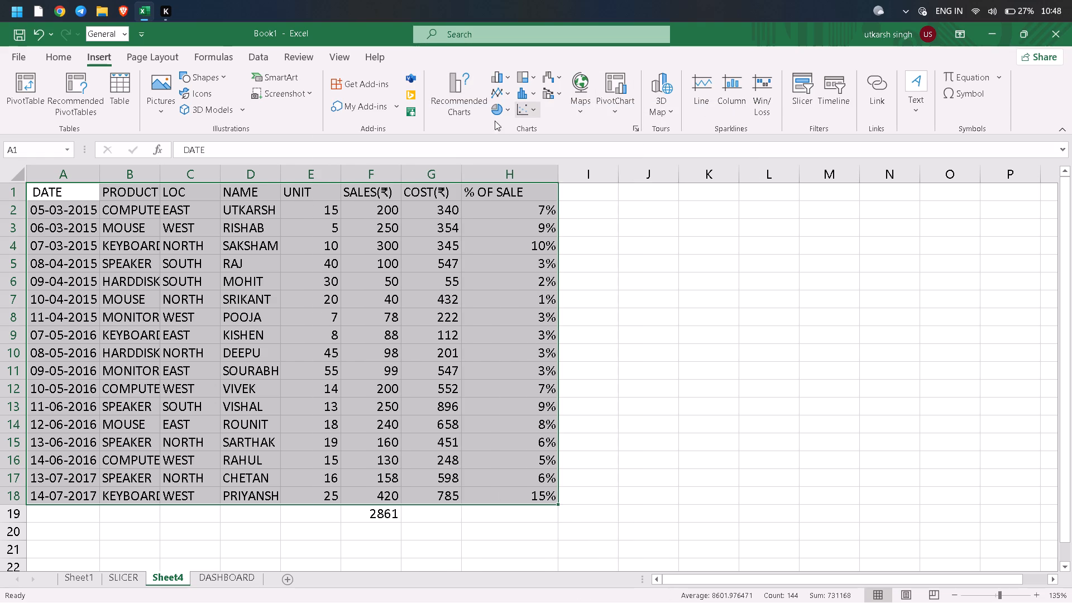
# Insert a 2-D pie chart from the selected Sheet4 sales data and apply the grey-gradient style with percentage labels.
pyautogui.click(498, 112)
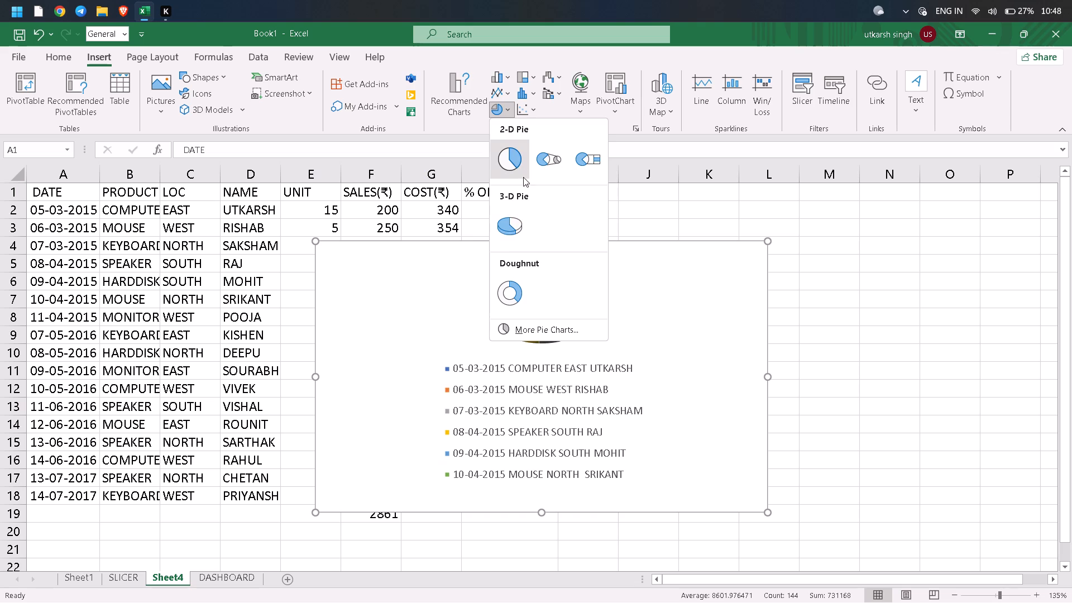
pyautogui.click(513, 166)
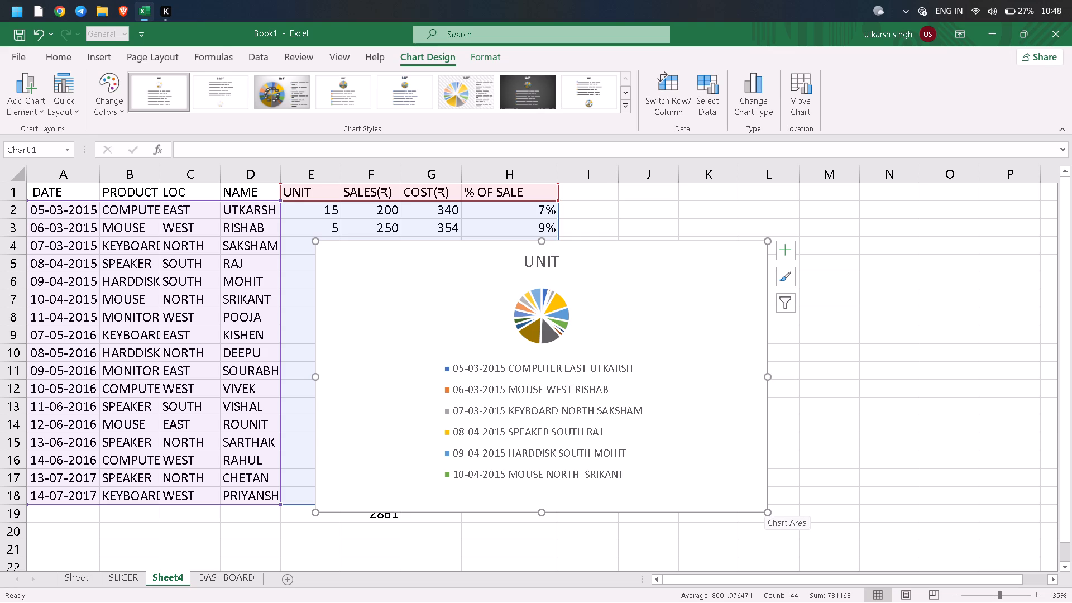
pyautogui.click(785, 281)
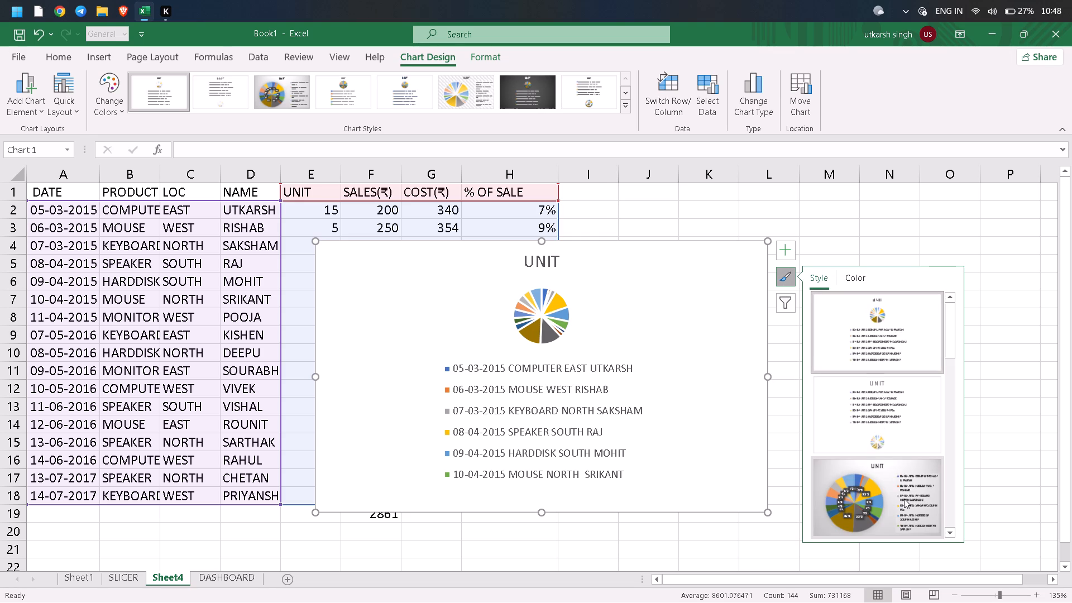
pyautogui.click(904, 499)
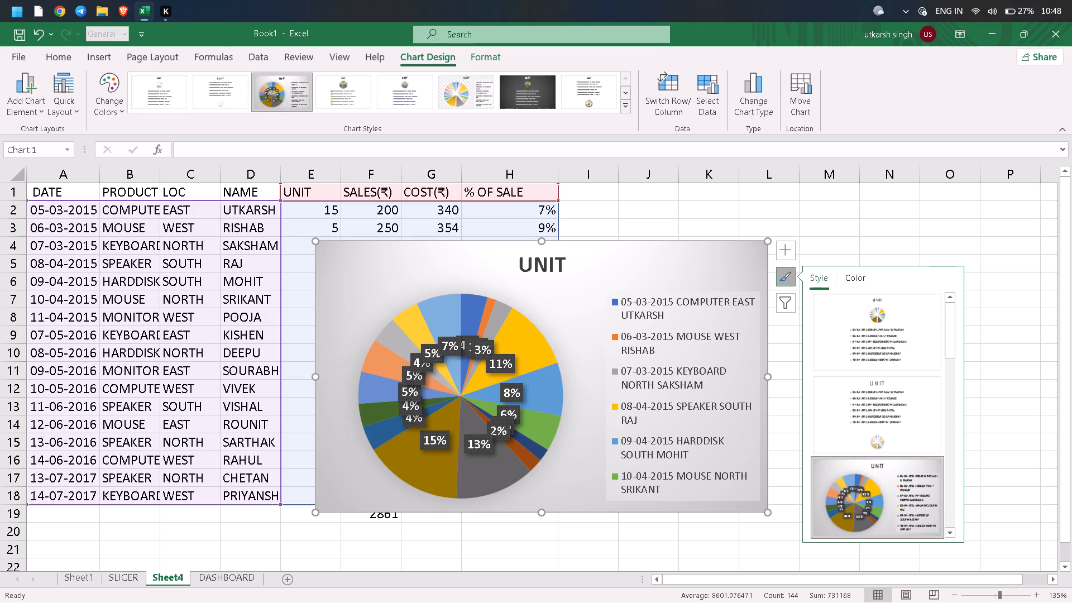
# Cut the UNIT pie chart from Sheet4 and paste it on the DASHBOARD sheet at cell C22.
pyautogui.click(677, 350)
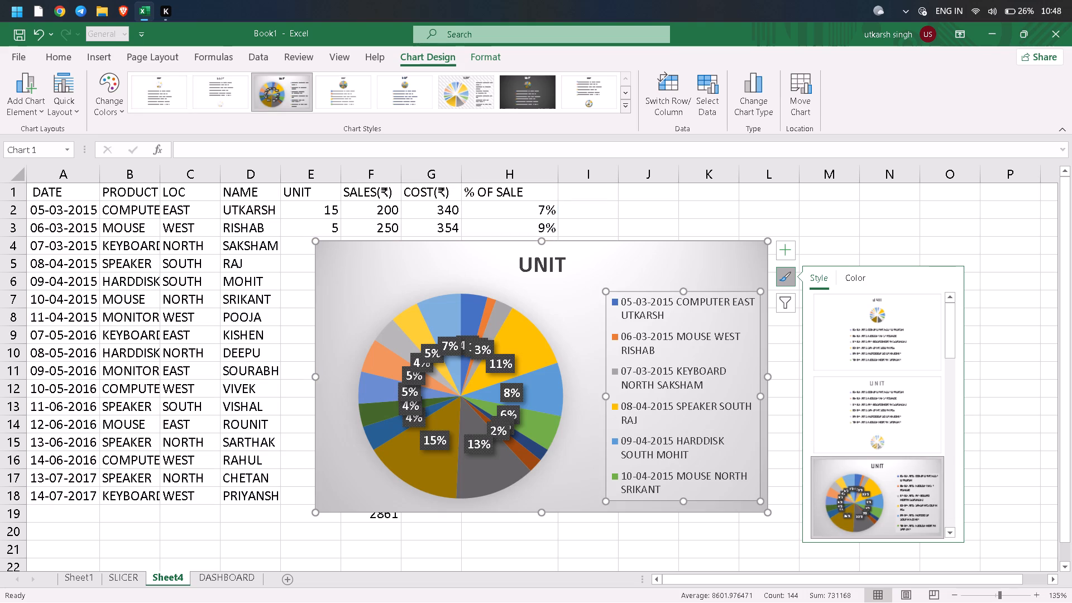
pyautogui.hotkey('ctrl', 'x')
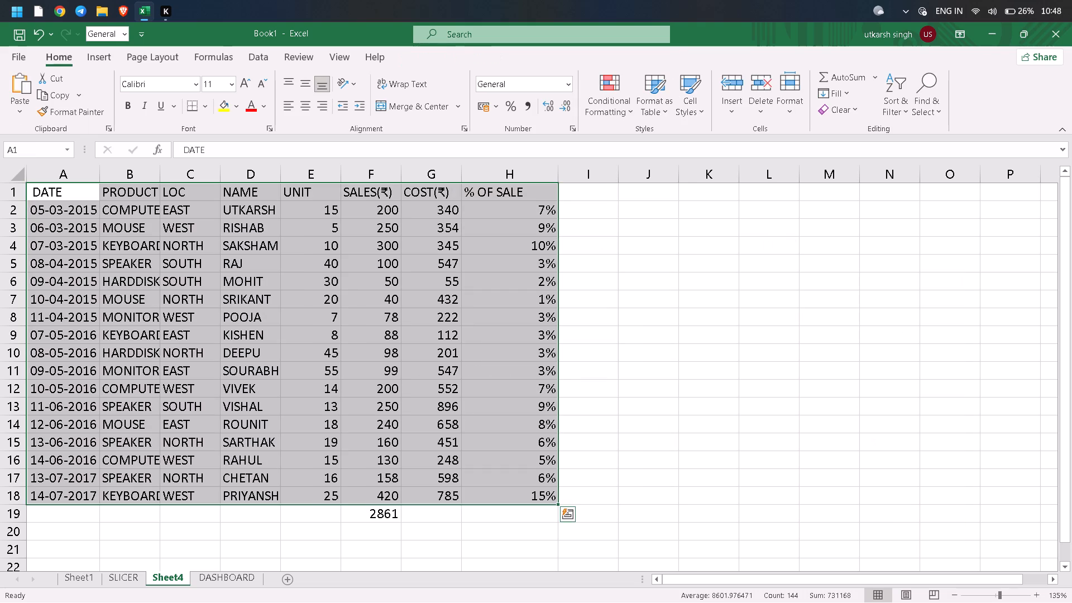
pyautogui.click(247, 578)
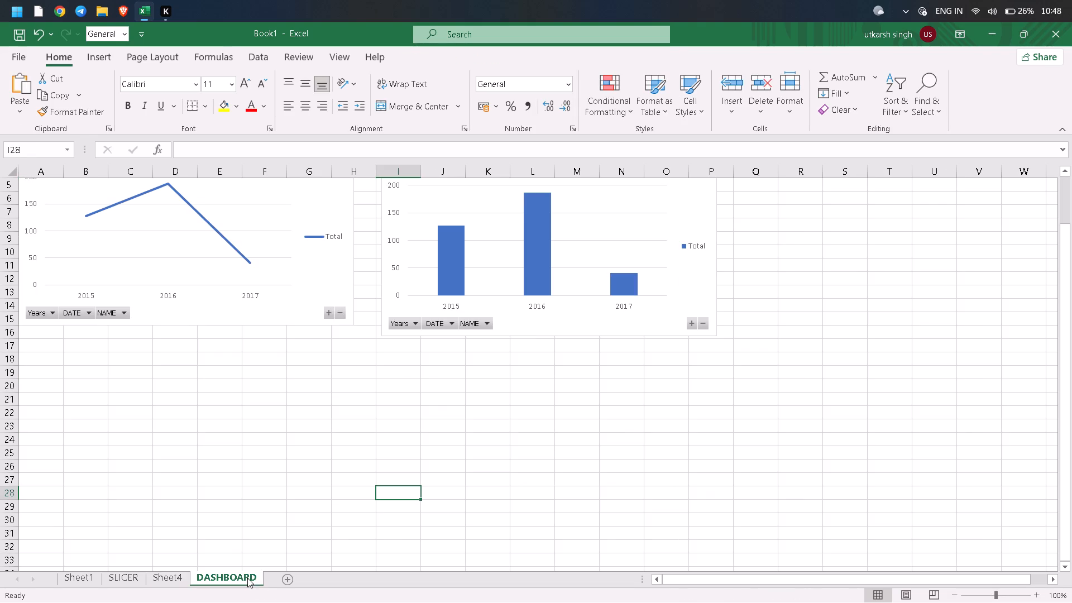
pyautogui.click(116, 414)
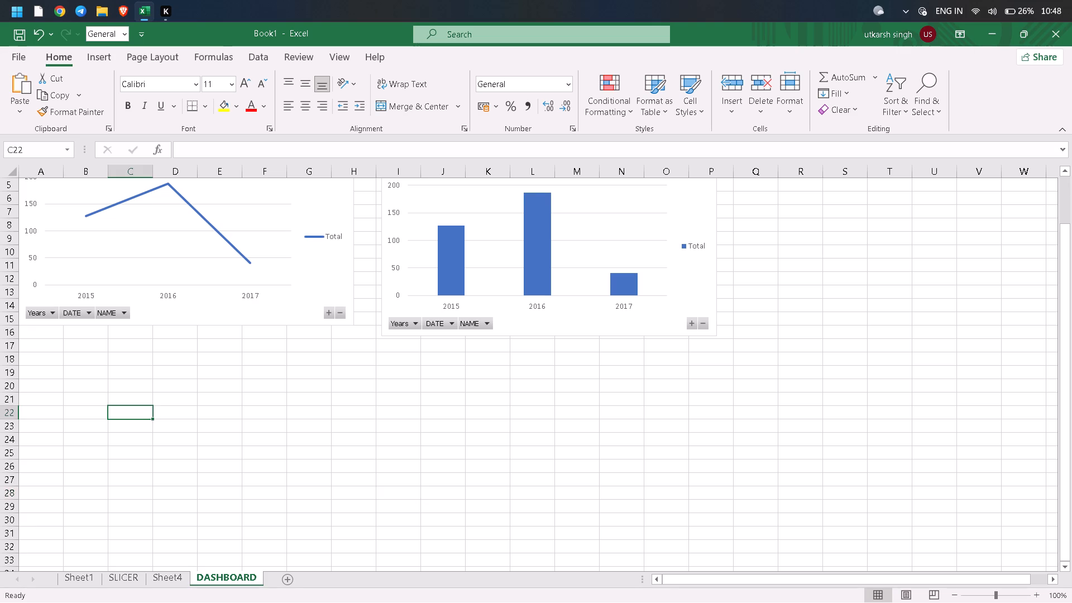
pyautogui.hotkey('ctrl', 'v')
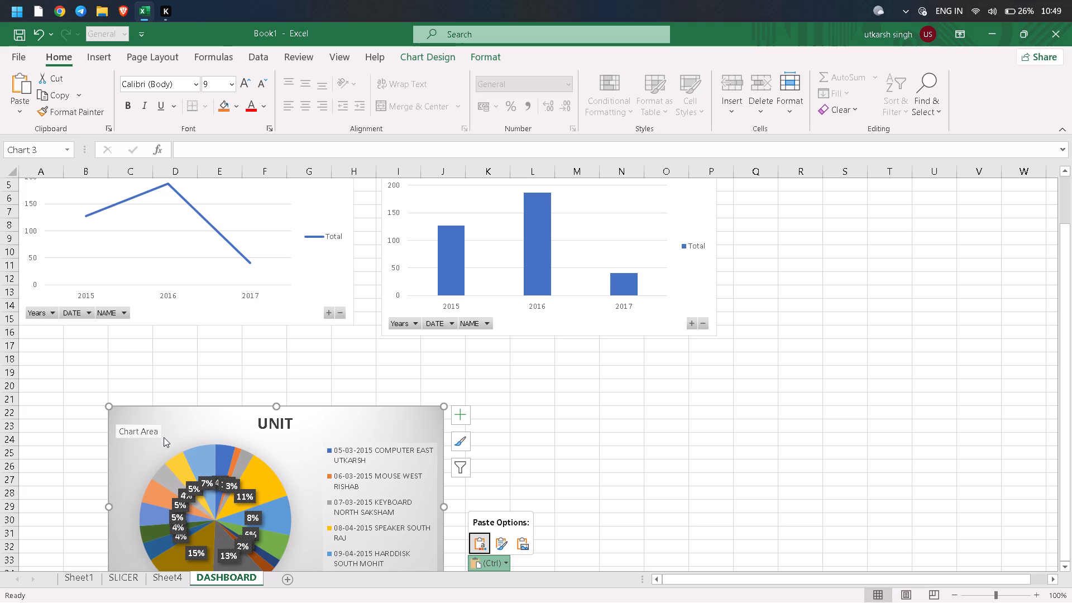
# Move the UNIT pie chart directly below the line PivotChart, spanning about columns A to H and rows 17 to 31.
pyautogui.moveTo(240, 449); pyautogui.dragTo(74, 356)
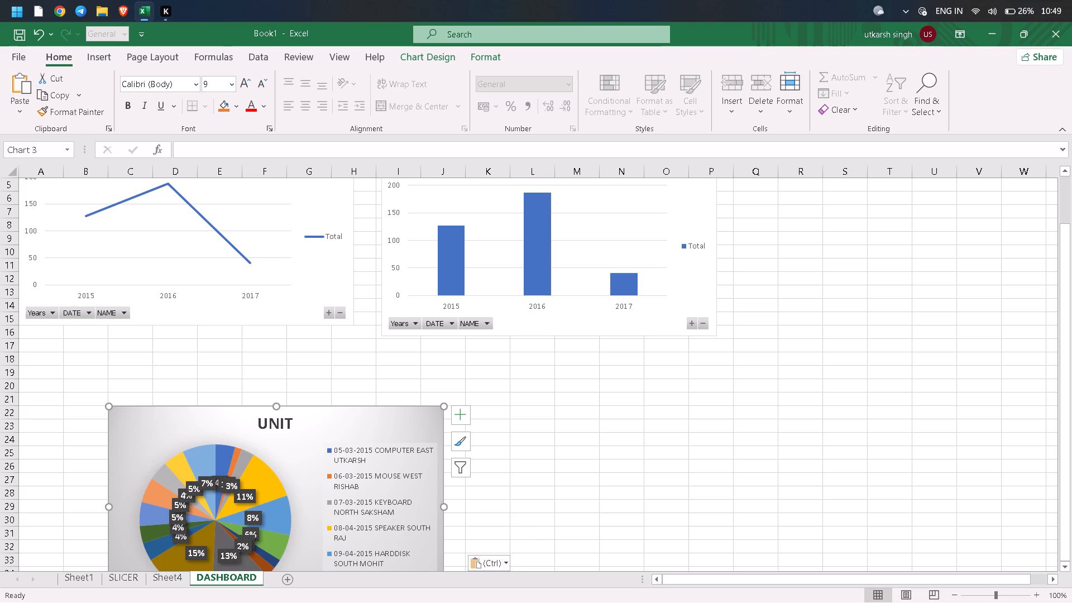
pyautogui.moveTo(74, 356); pyautogui.dragTo(70, 353)
pyautogui.click(267, 439)
pyautogui.click(259, 404)
pyautogui.click(261, 398)
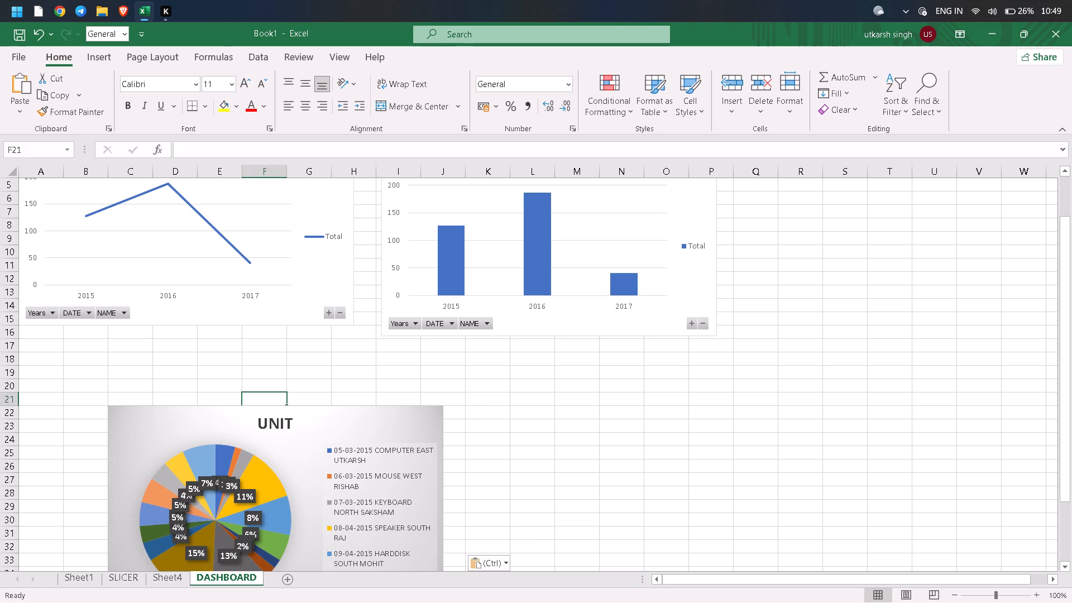
pyautogui.click(262, 433)
pyautogui.moveTo(262, 433); pyautogui.dragTo(226, 425)
pyautogui.moveTo(226, 425); pyautogui.dragTo(178, 396)
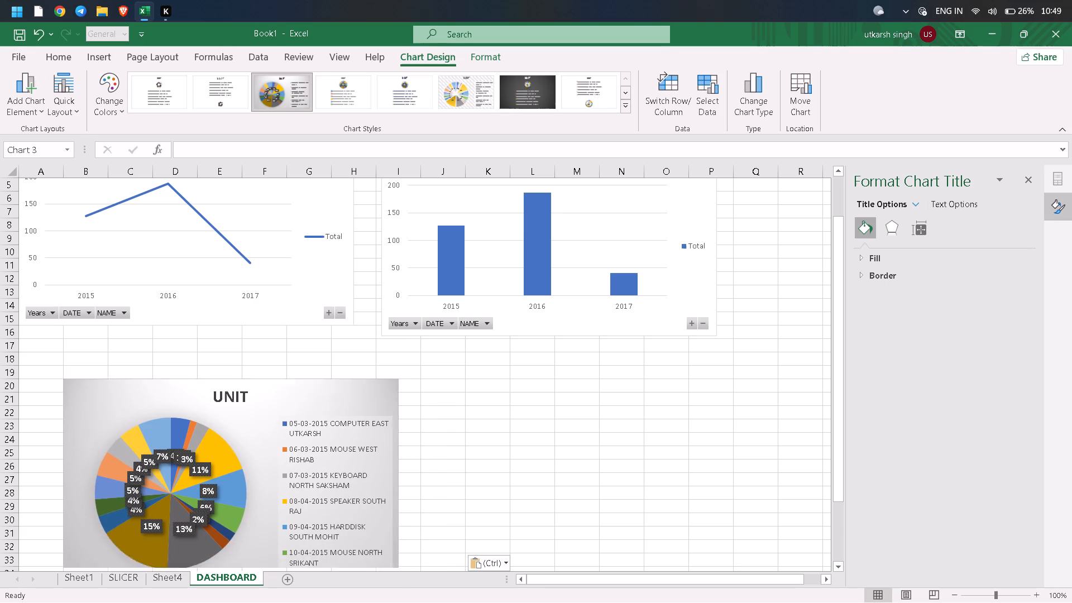
pyautogui.moveTo(178, 396); pyautogui.dragTo(152, 357)
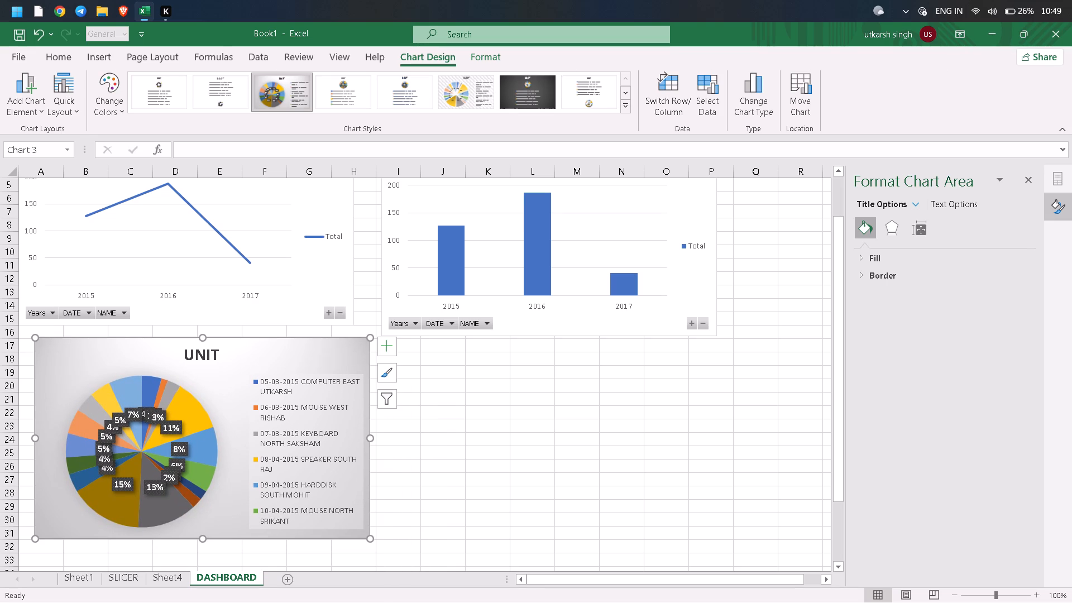
pyautogui.moveTo(94, 358); pyautogui.dragTo(78, 349)
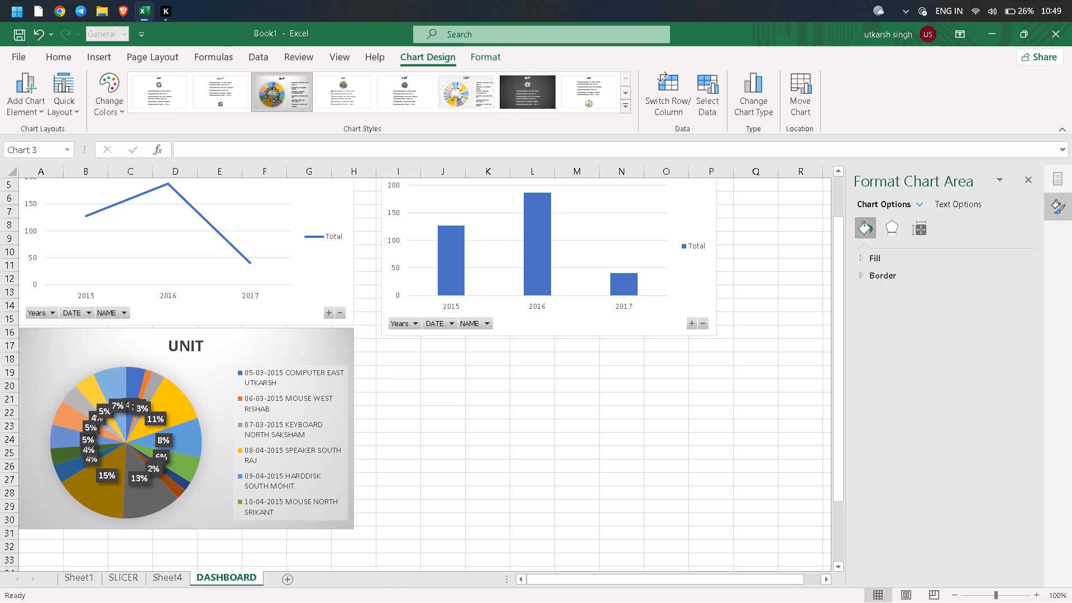
pyautogui.moveTo(78, 349); pyautogui.dragTo(79, 356)
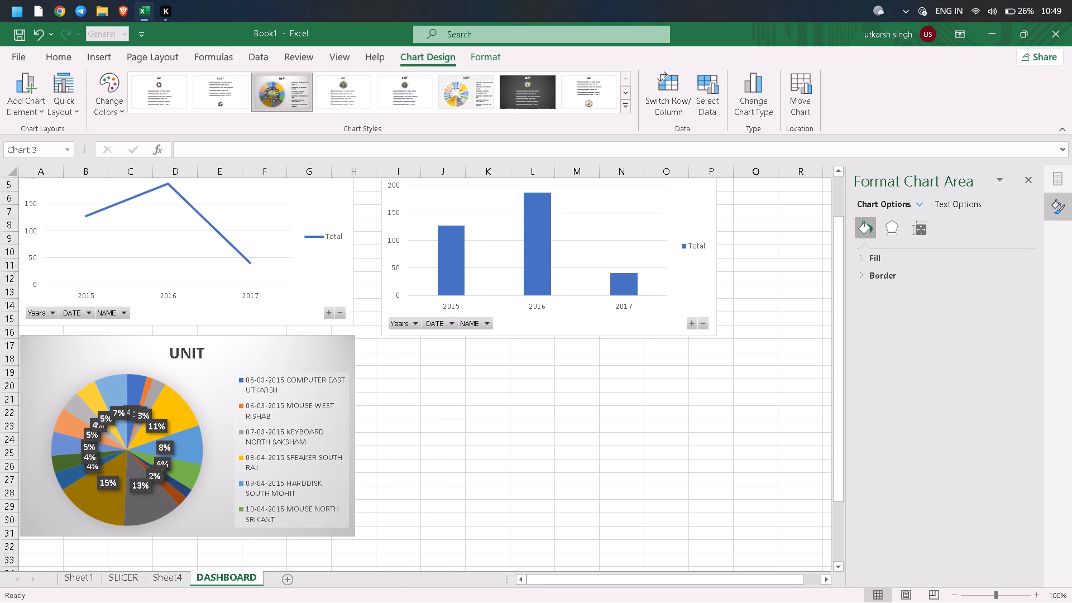
pyautogui.click(435, 439)
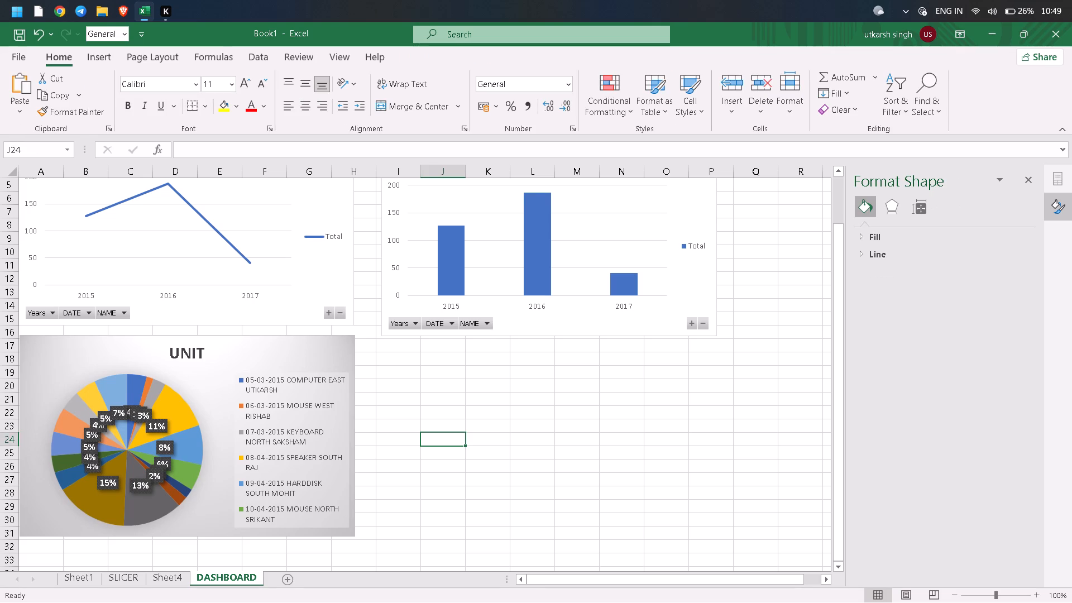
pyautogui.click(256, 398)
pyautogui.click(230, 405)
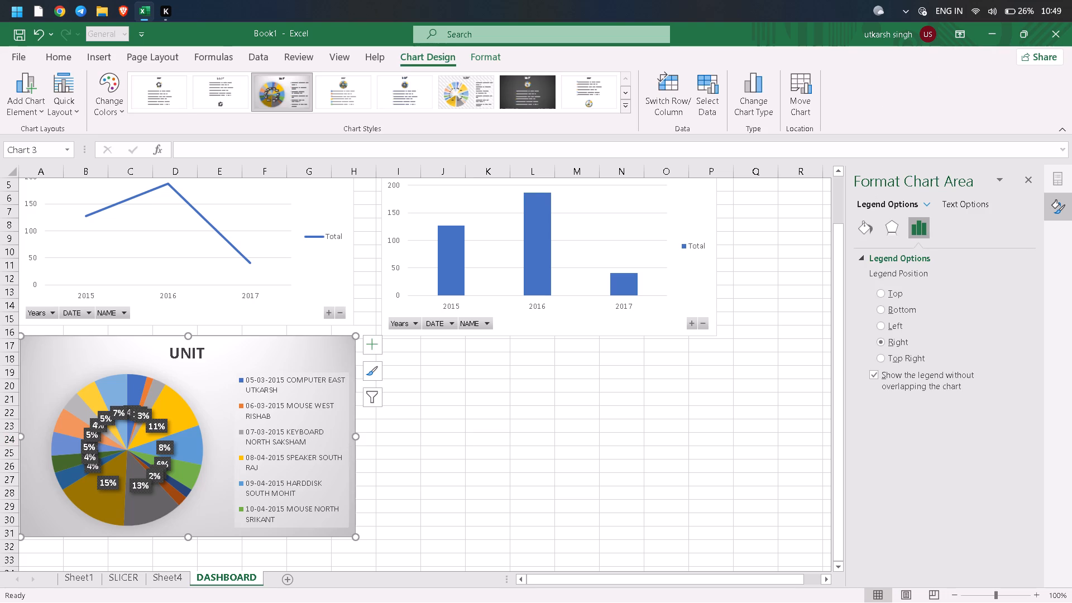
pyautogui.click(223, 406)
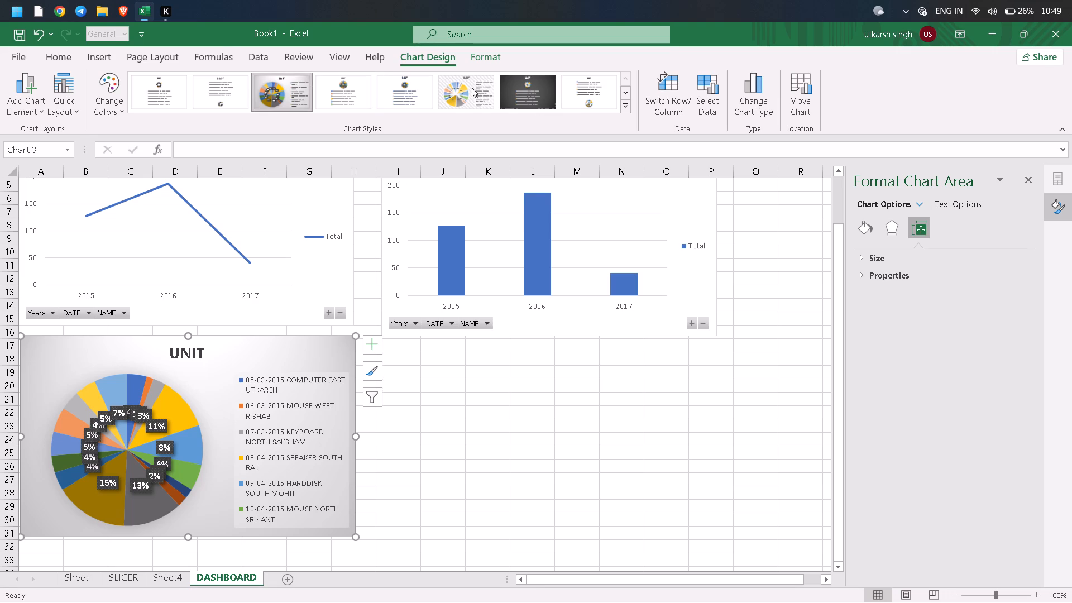
# Return to Sheet4 and preview the pie chart subtypes, from 3-D Pie through Doughnut, for the selected sales data.
pyautogui.click(177, 578)
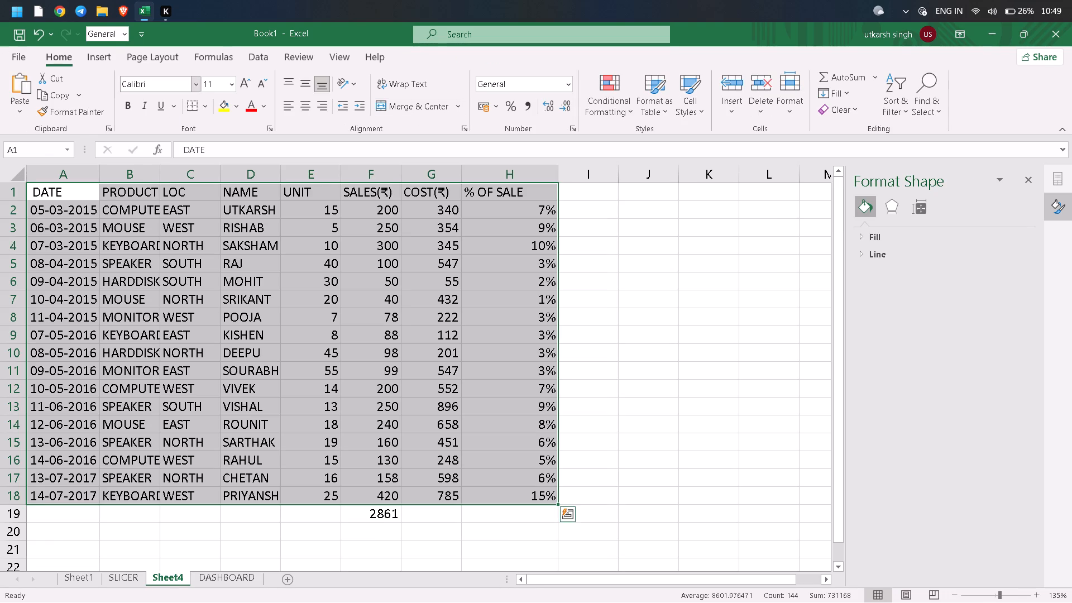
pyautogui.click(104, 59)
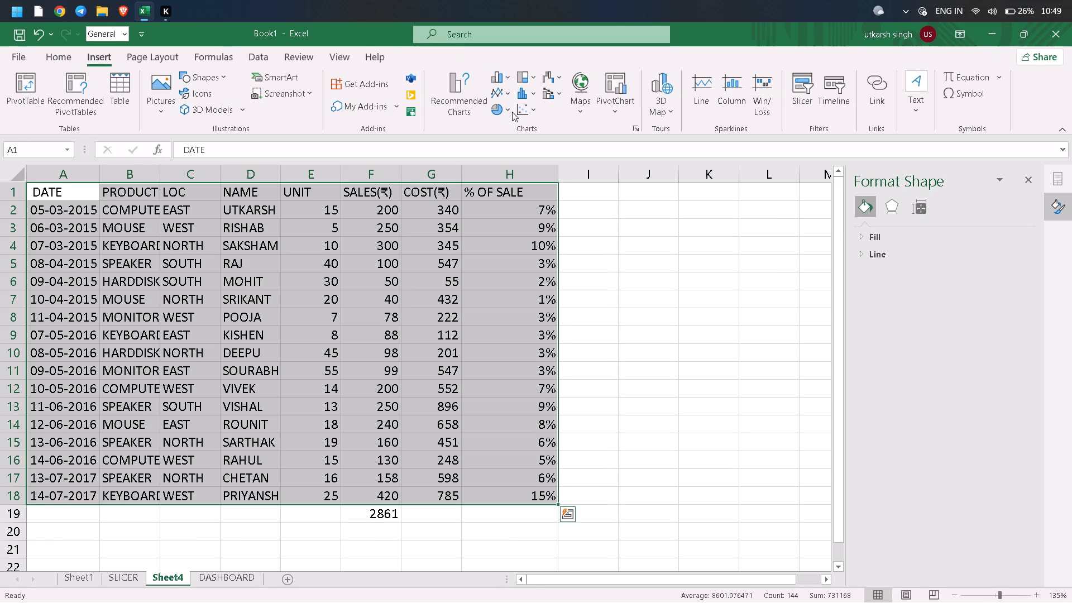
pyautogui.click(507, 111)
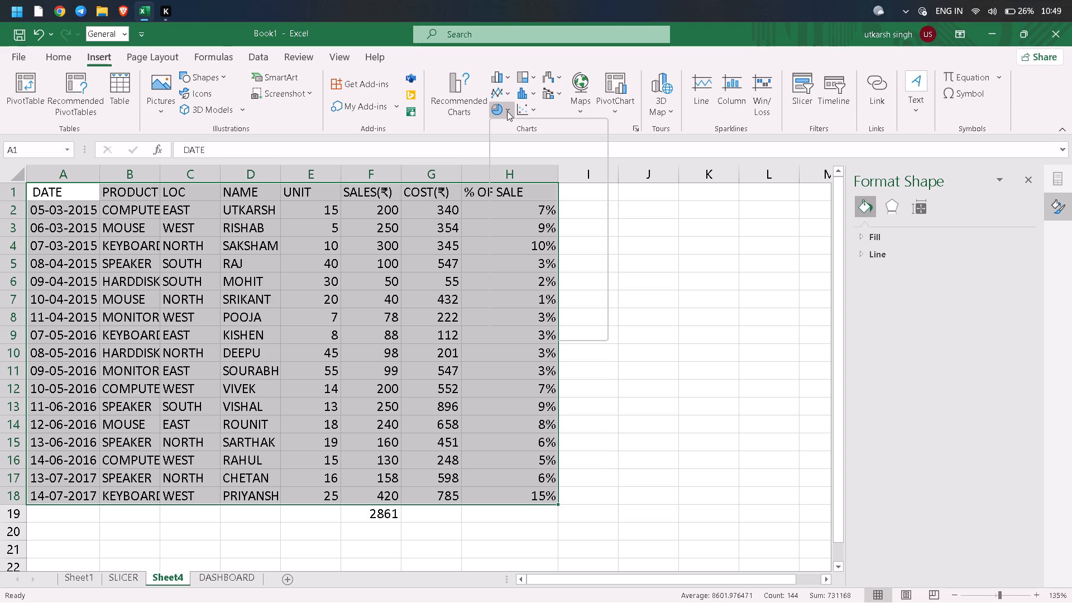
pyautogui.click(556, 327)
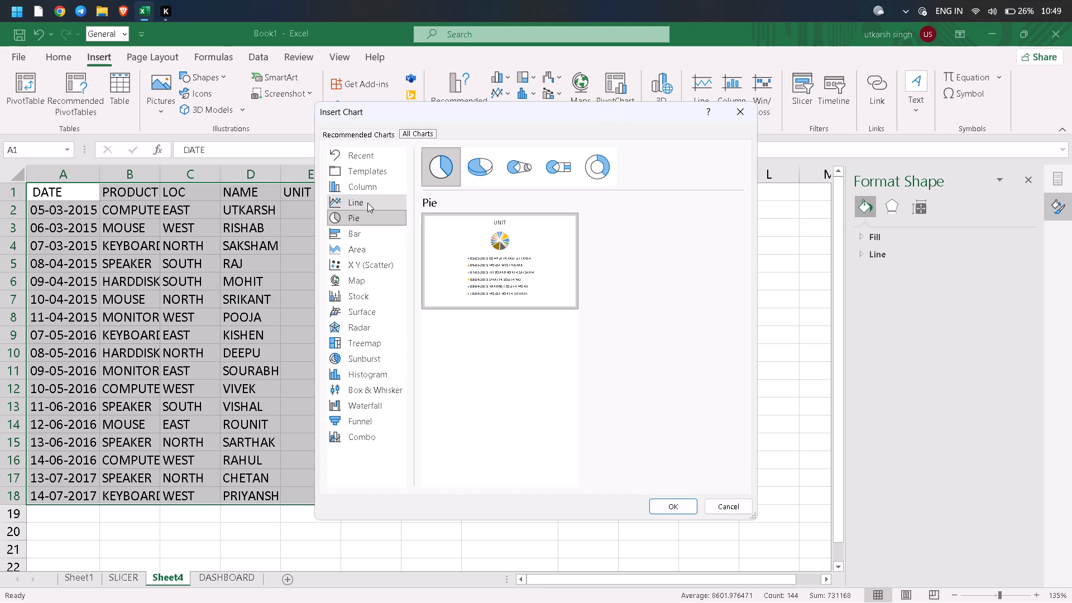
pyautogui.click(491, 171)
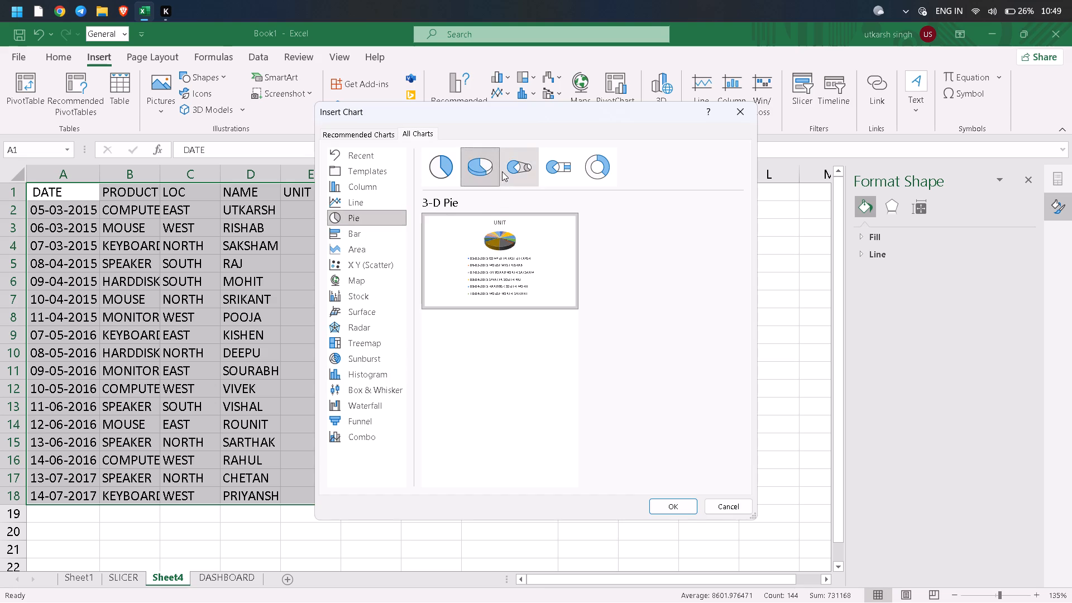
pyautogui.click(502, 171)
pyautogui.click(553, 164)
pyautogui.click(597, 166)
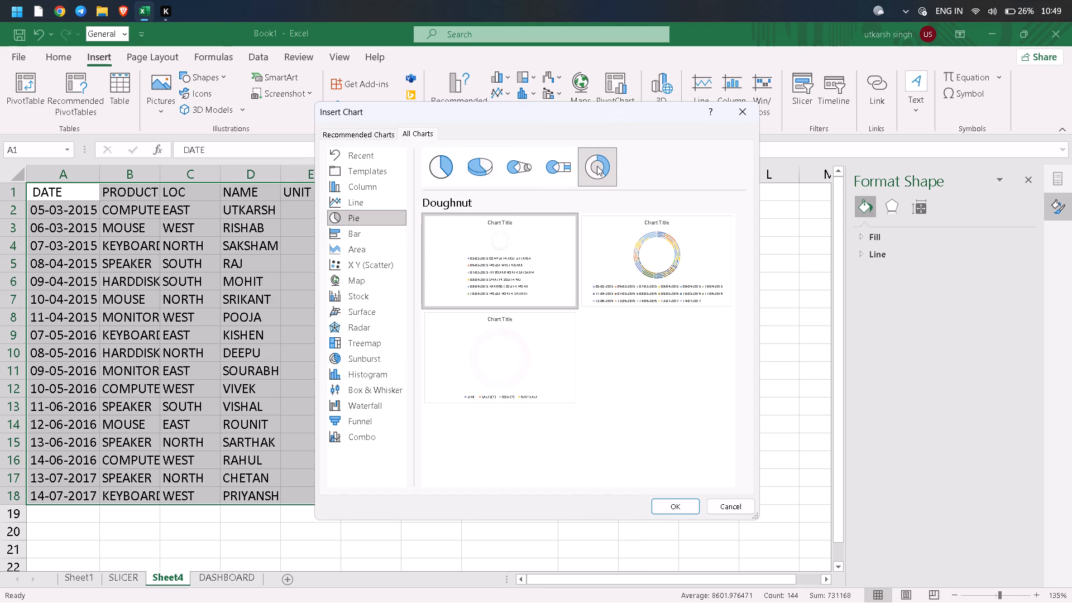
pyautogui.click(740, 111)
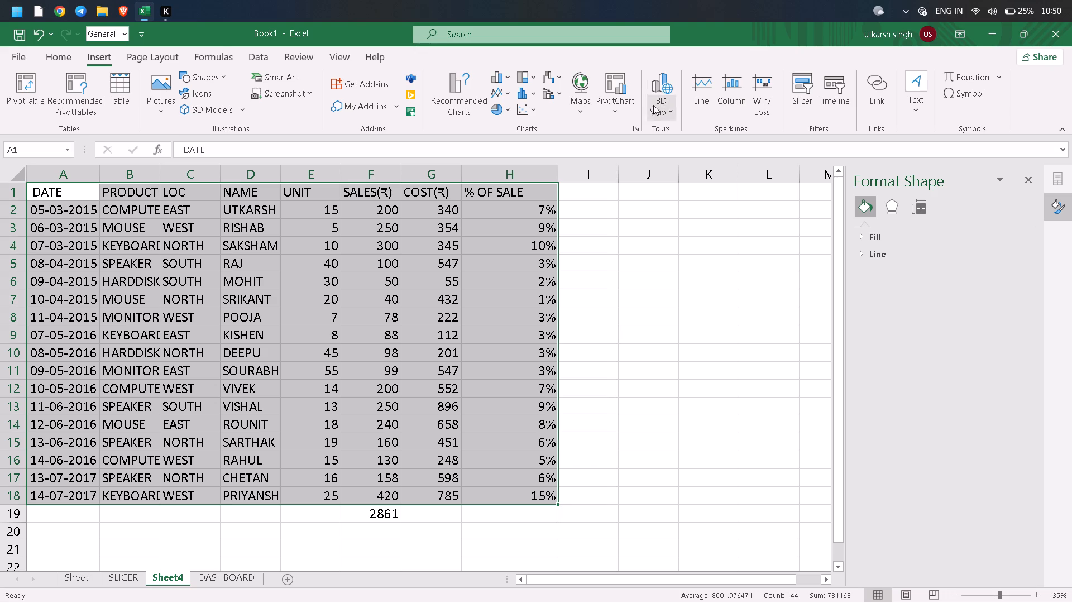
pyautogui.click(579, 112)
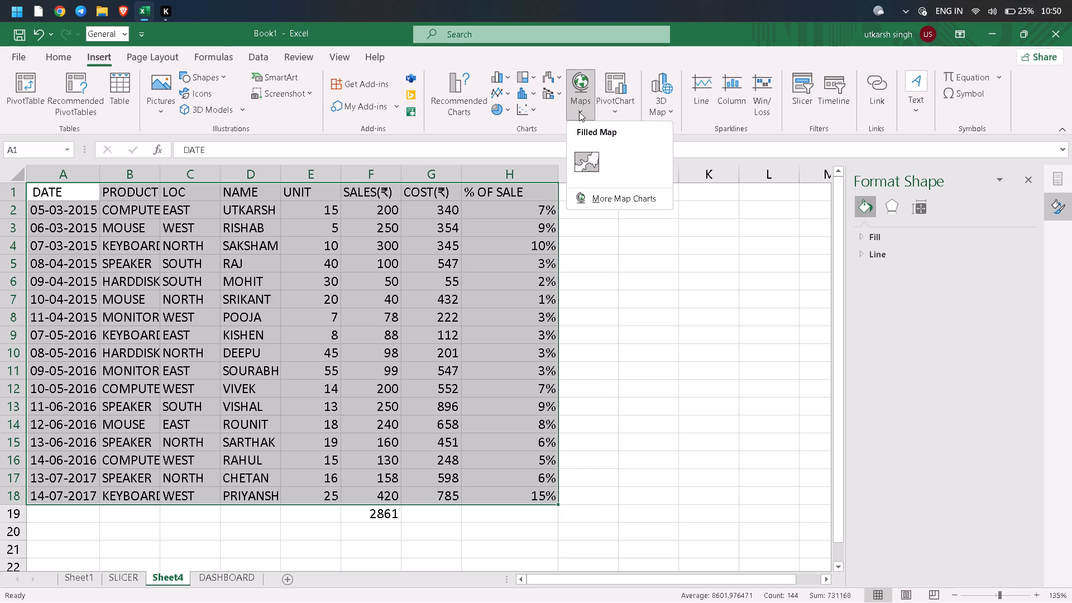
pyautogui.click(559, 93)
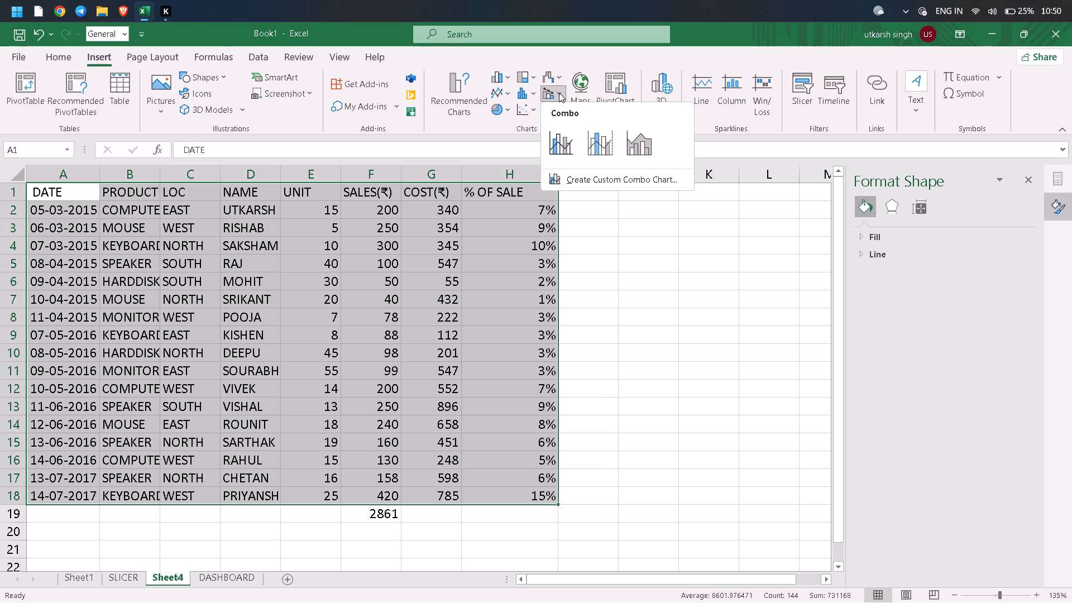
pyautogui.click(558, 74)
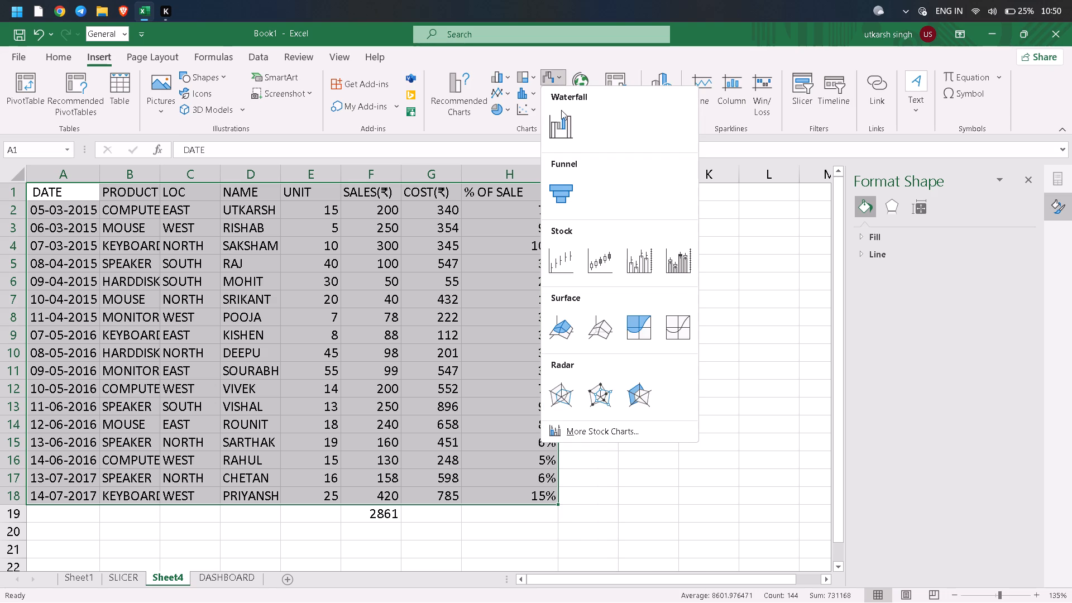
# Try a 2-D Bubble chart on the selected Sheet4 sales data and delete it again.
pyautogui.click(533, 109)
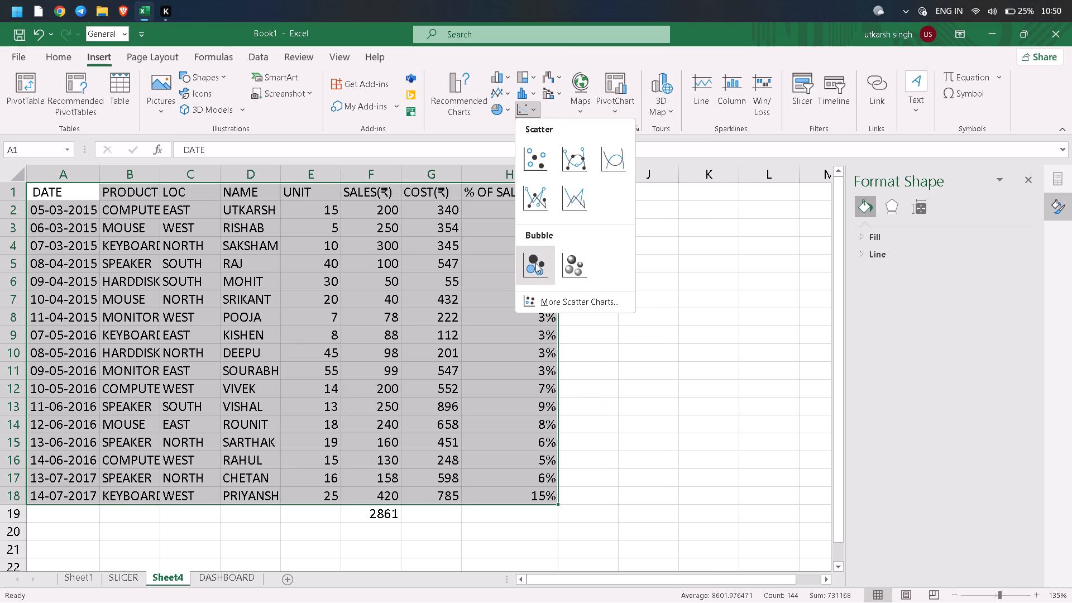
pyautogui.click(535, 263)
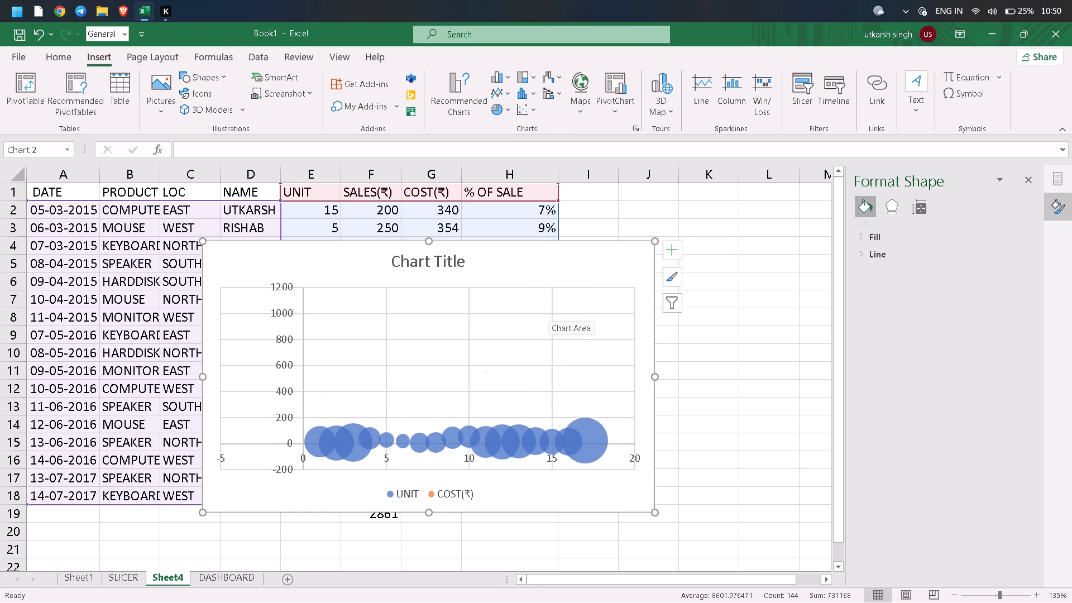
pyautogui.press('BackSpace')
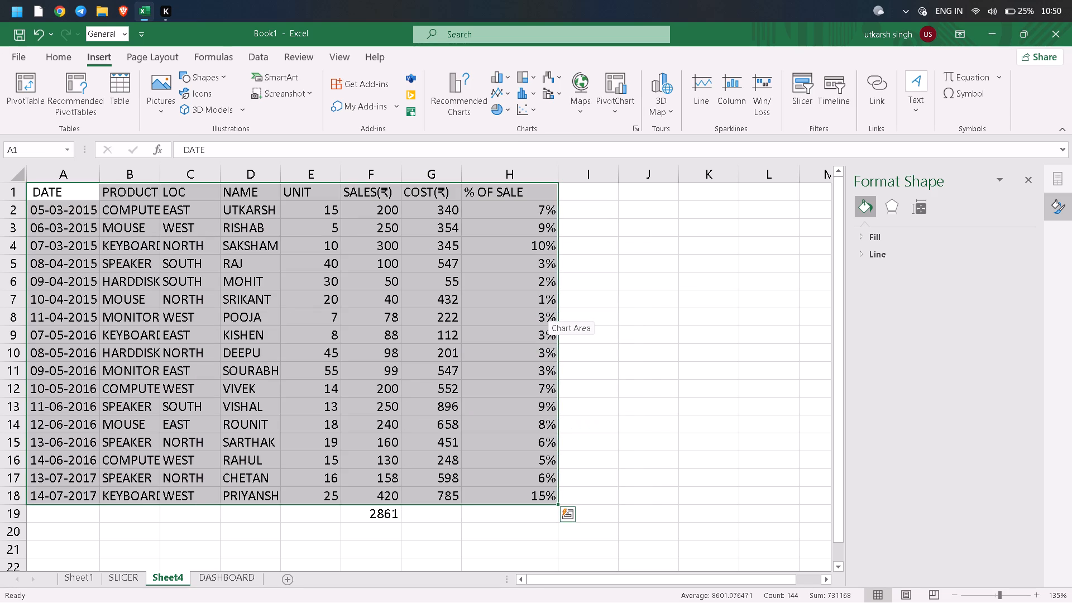
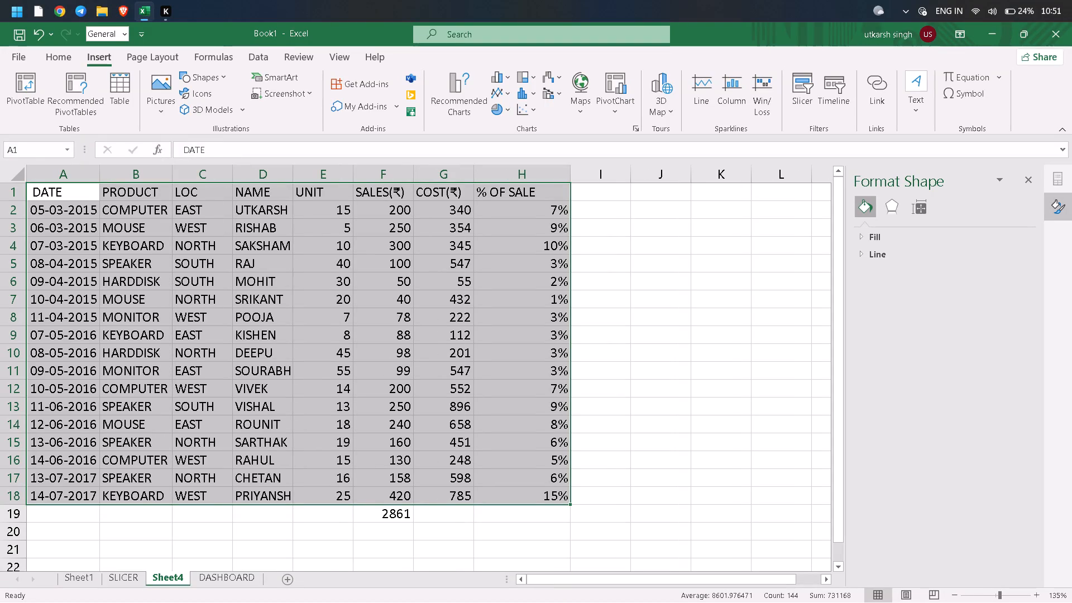
# AutoFit the NAME, LOC, DATE, COST(₹), % OF SALE and UNIT columns of the Sheet4 sales table to their contents.
pyautogui.doubleClick(293, 176)
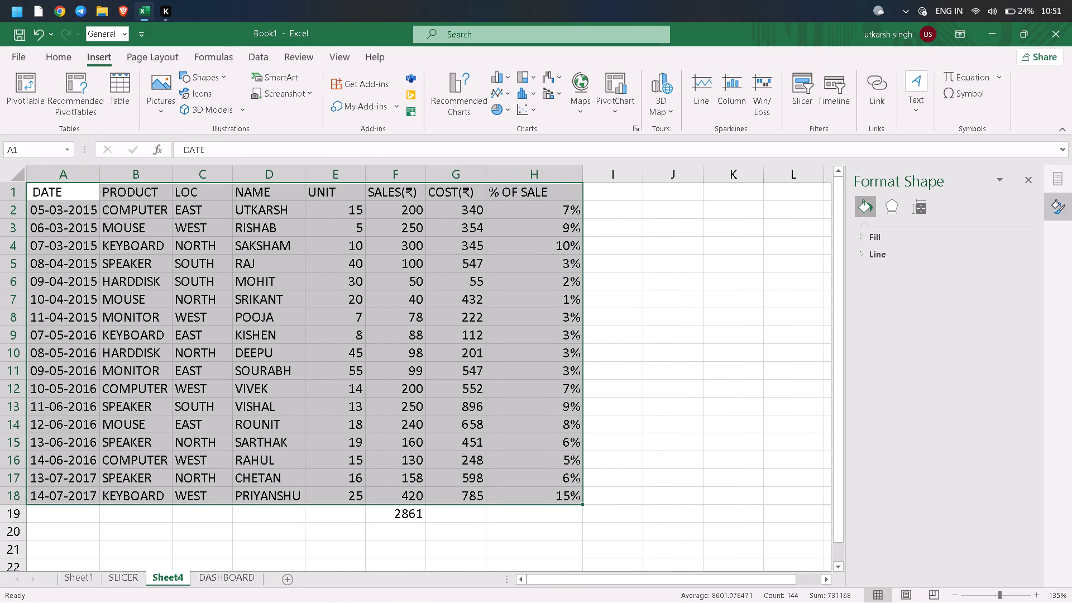
pyautogui.doubleClick(231, 180)
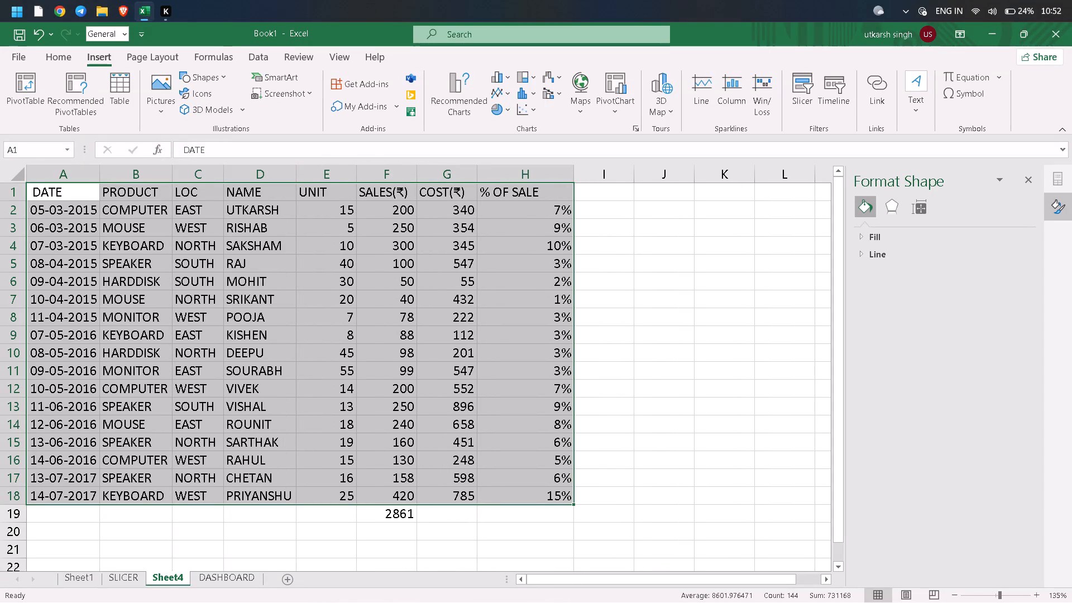
pyautogui.doubleClick(102, 175)
pyautogui.doubleClick(98, 180)
pyautogui.click(476, 195)
pyautogui.doubleClick(475, 177)
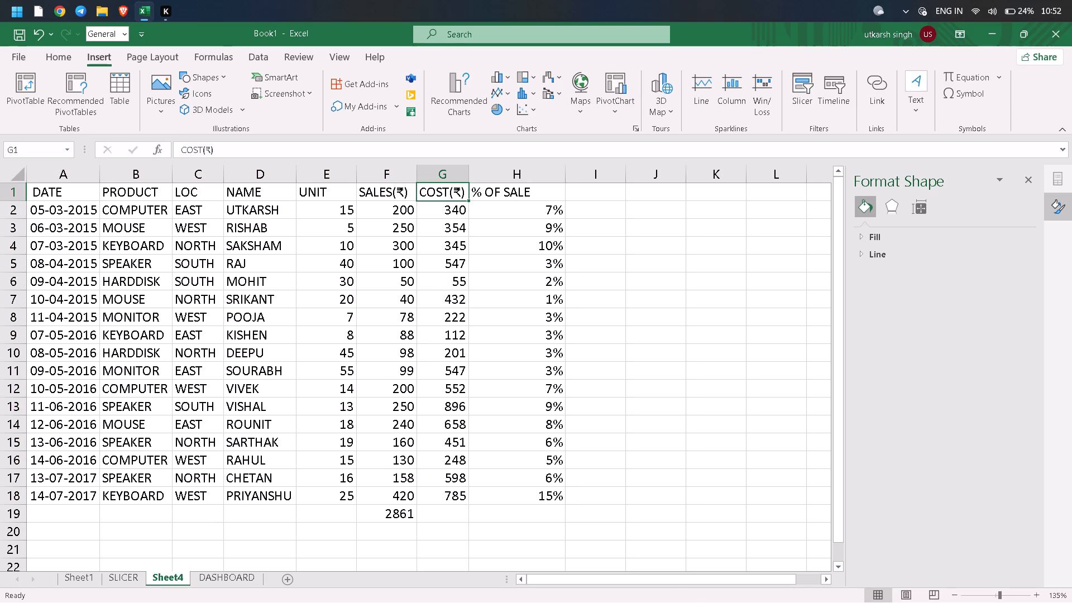
pyautogui.doubleClick(568, 176)
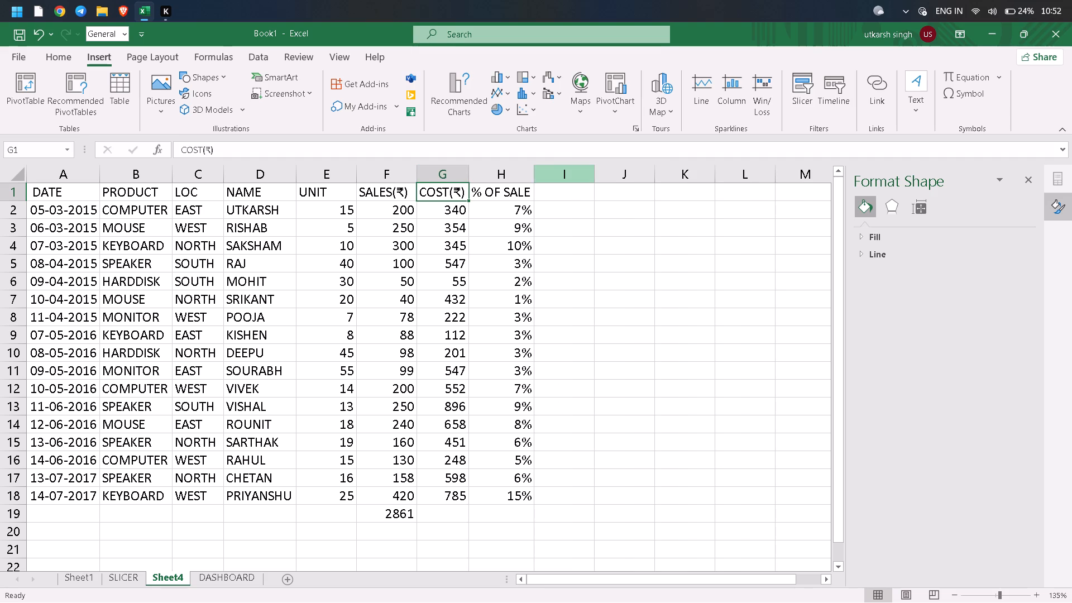
pyautogui.doubleClick(358, 180)
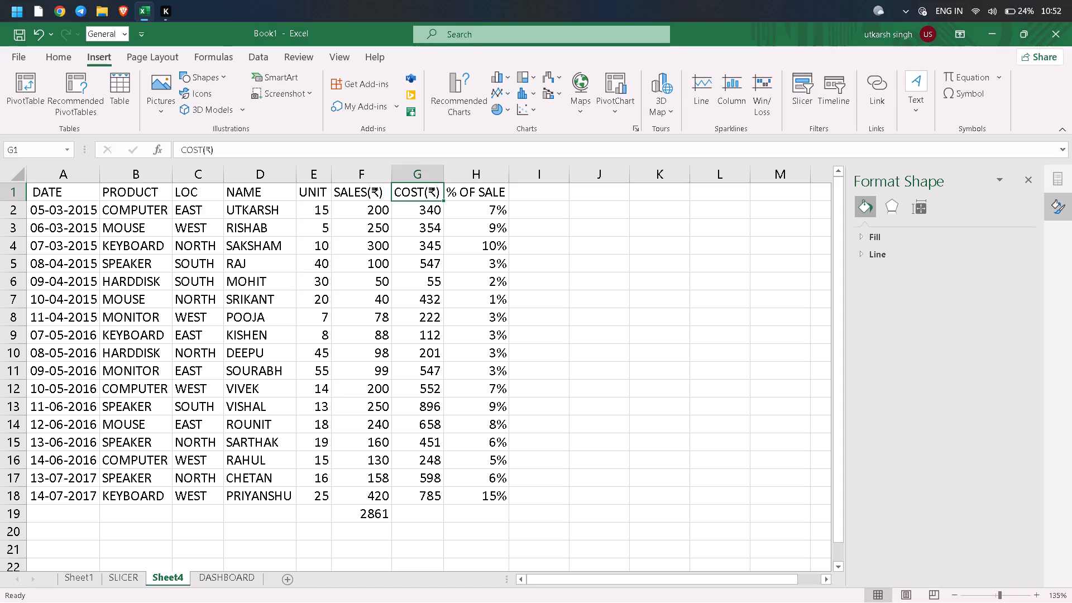
# Save the workbook as UTKARSH LAB WORK in xlsx format in the Downloads folder.
pyautogui.hotkey('ctrl', 's')
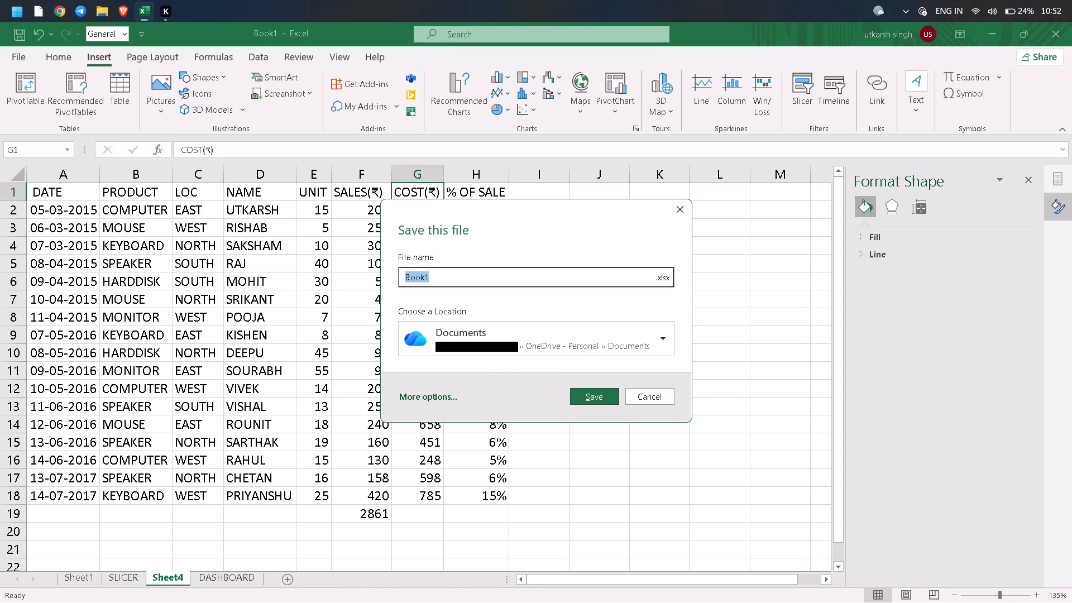
pyautogui.press('BackSpace')
pyautogui.write('UTKARSH')
pyautogui.press('space')
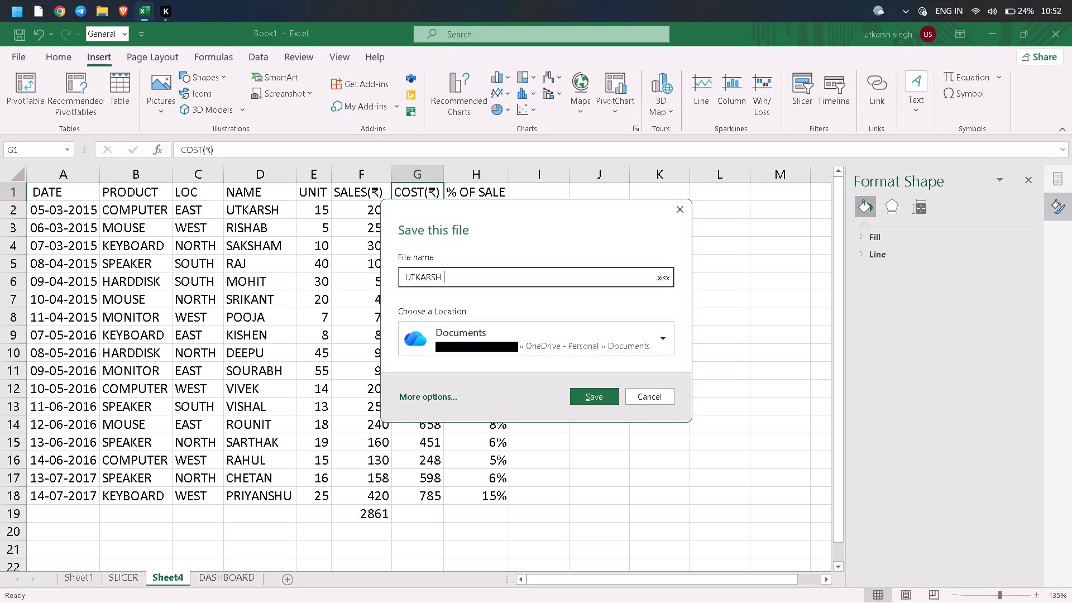
pyautogui.write('LAB WORK')
pyautogui.click(525, 336)
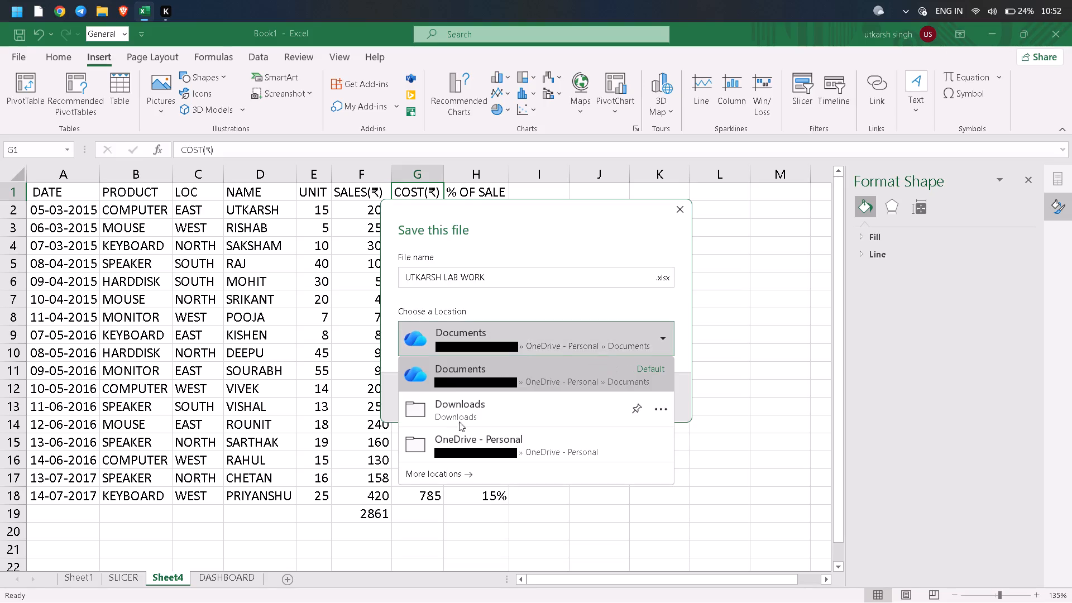
pyautogui.click(468, 413)
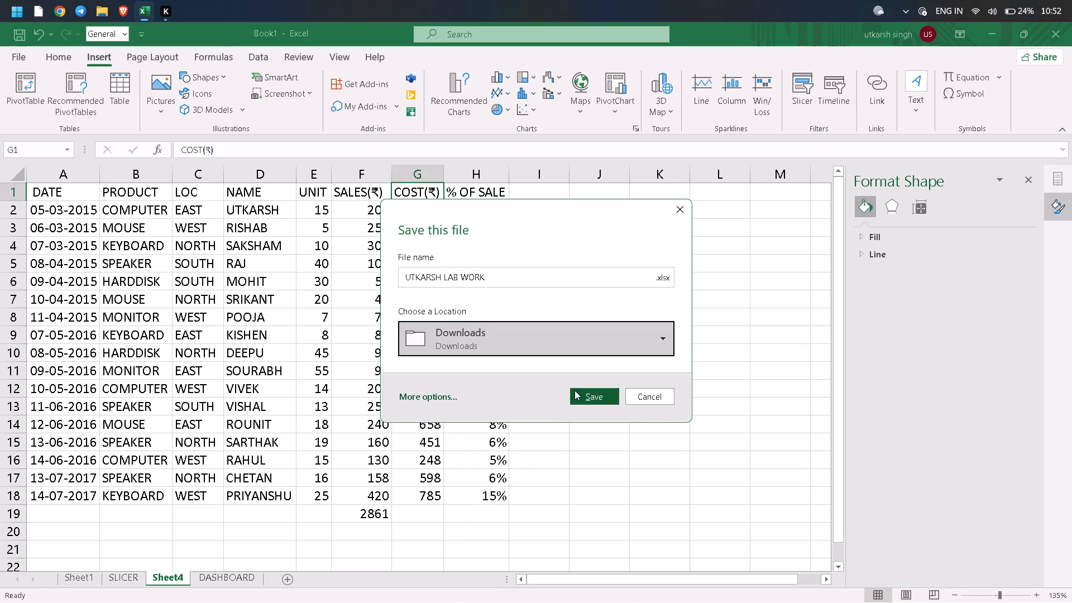
pyautogui.click(575, 390)
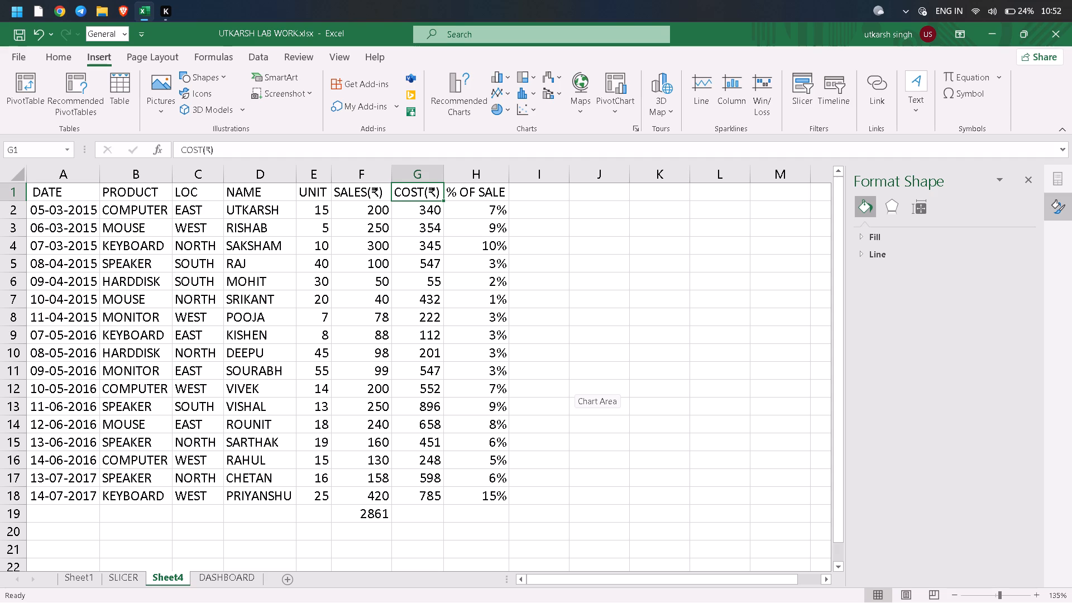
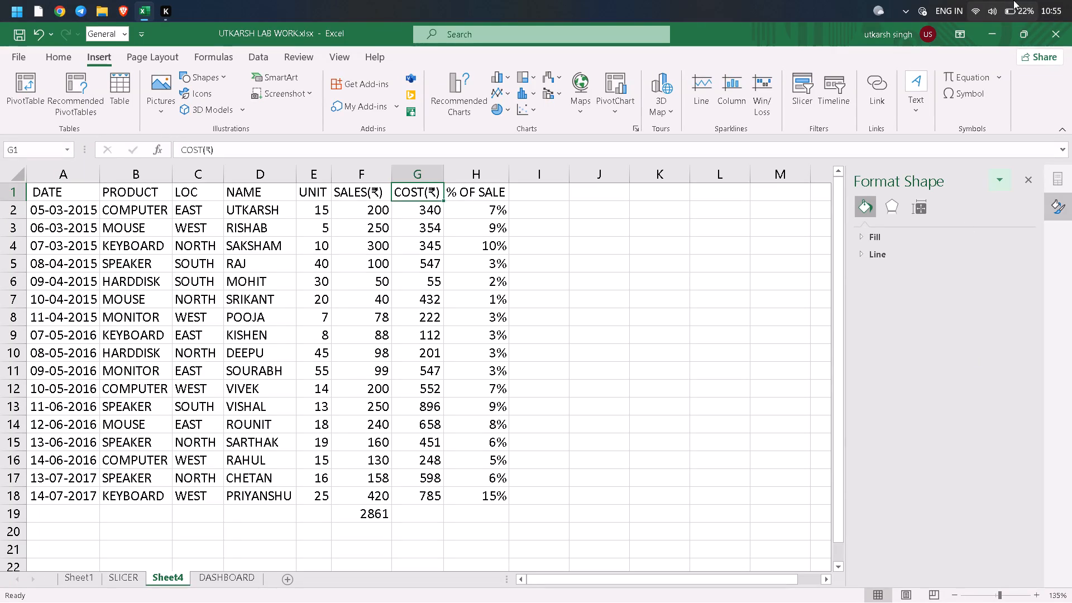
# Turn off Bluetooth in the Windows quick settings and return to the workbook.
pyautogui.click(966, 7)
pyautogui.click(980, 4)
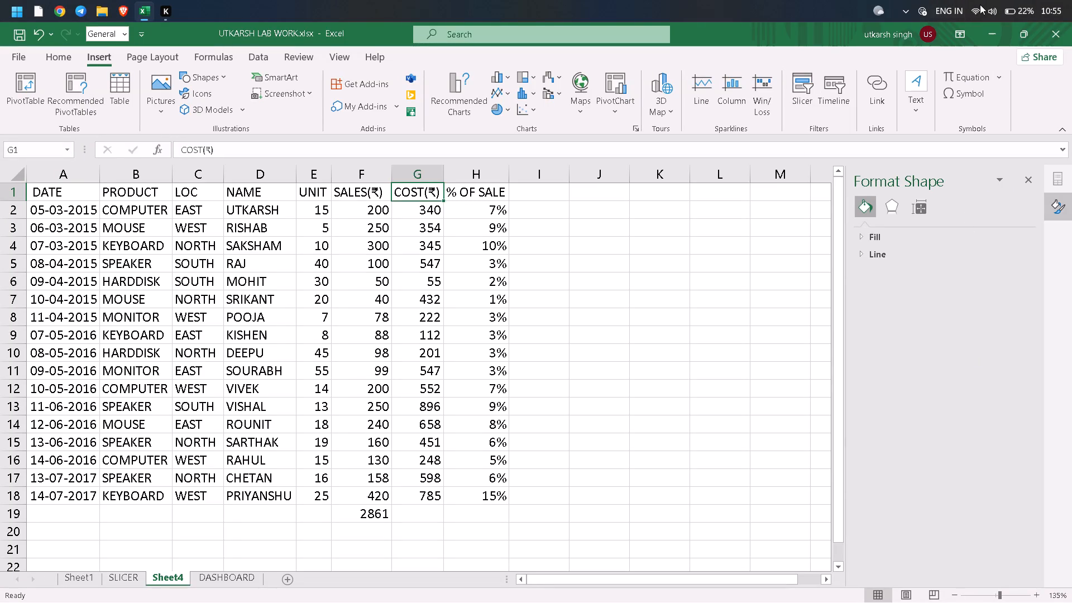
pyautogui.click(973, 10)
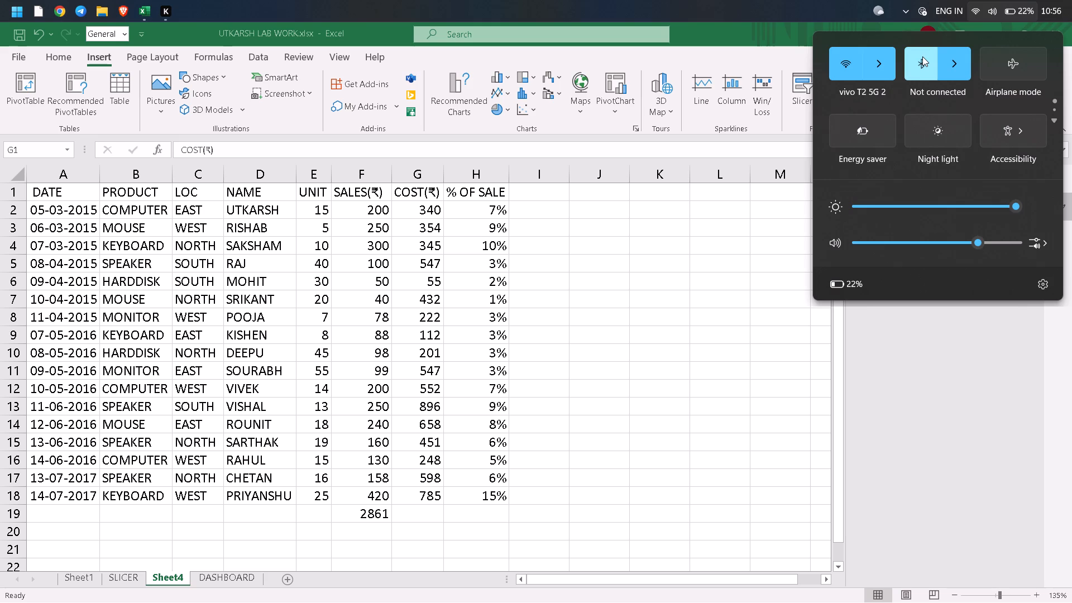
pyautogui.click(922, 56)
pyautogui.click(303, 118)
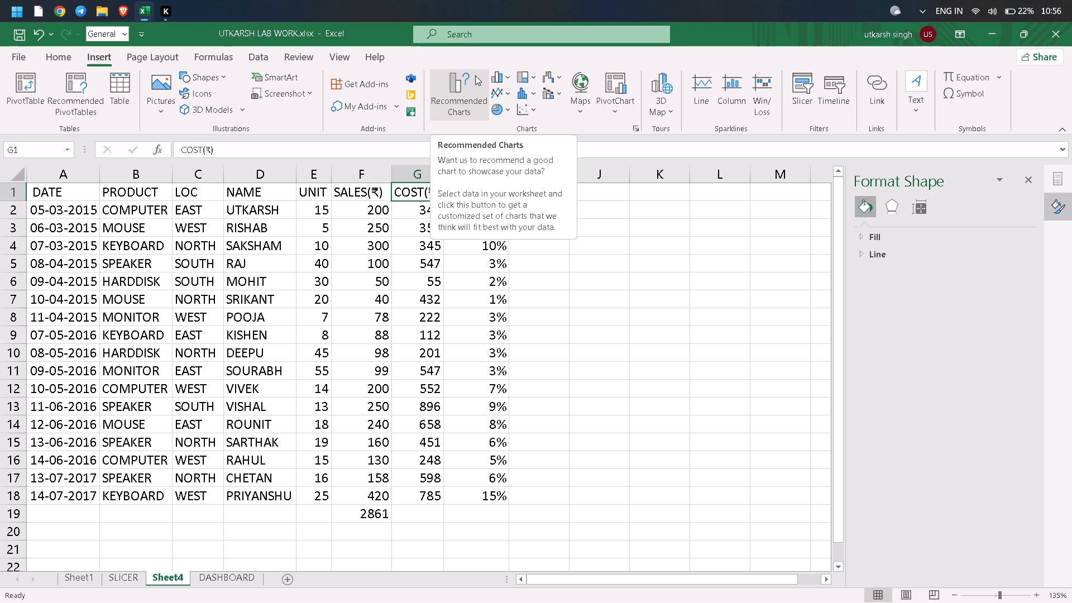
# Close the UTKARSH LAB WORK workbook.
pyautogui.click(1057, 35)
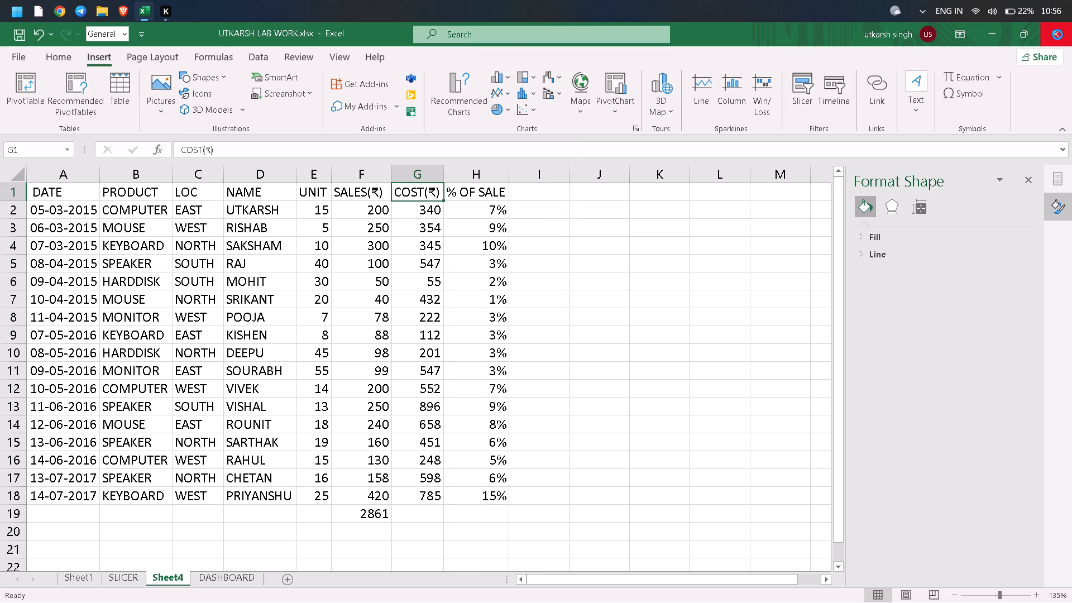
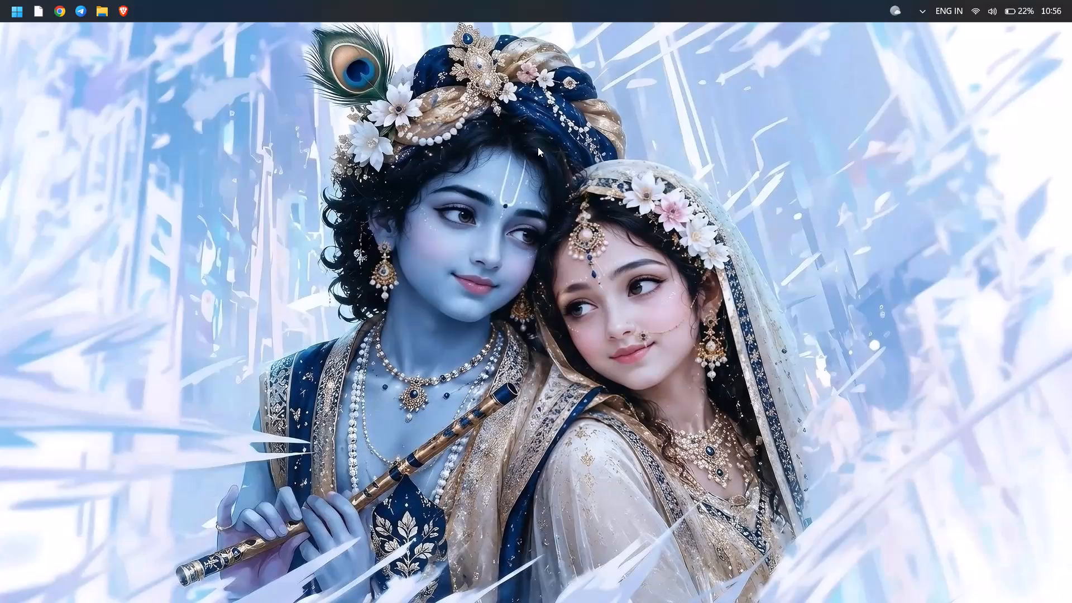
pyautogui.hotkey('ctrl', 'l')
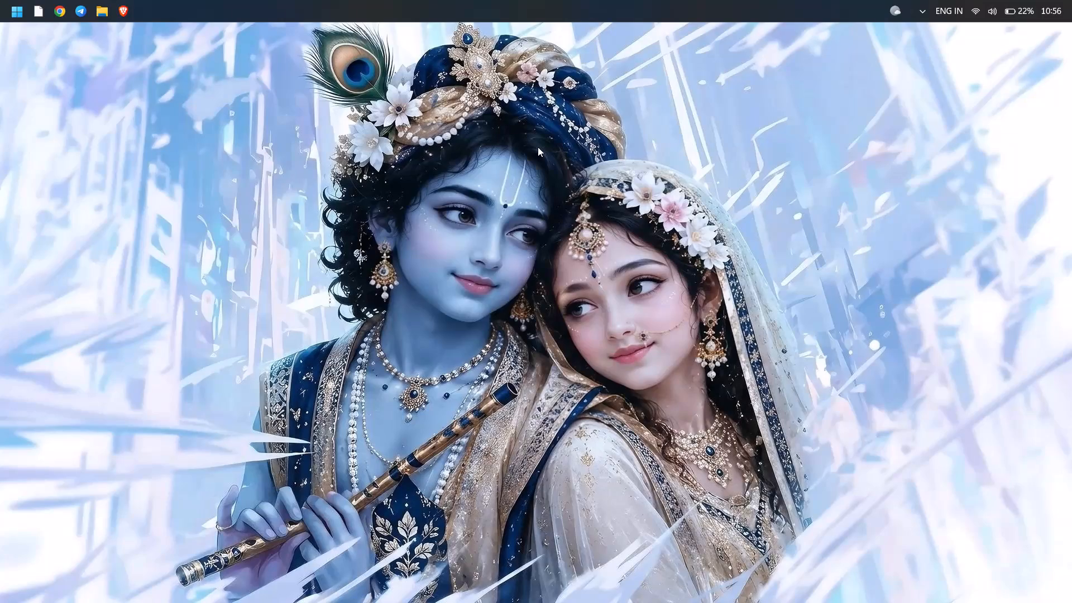